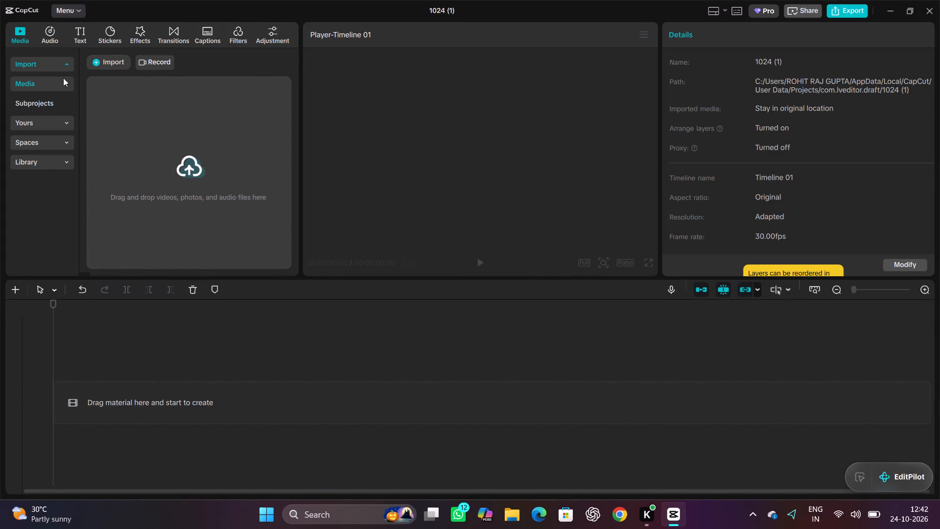
Import the image "green sc" from the Downloads folder on the device into the project media.
{"action": "left_click", "coordinate": [97, 62]}
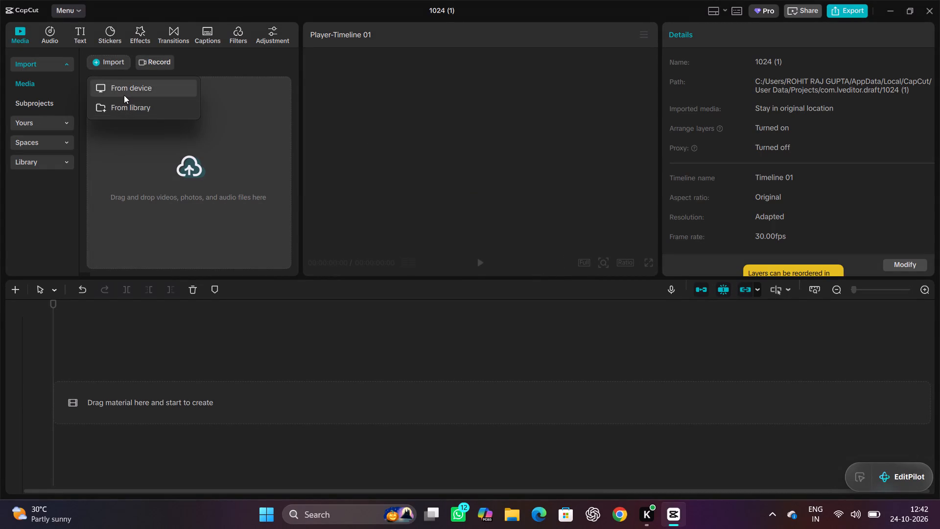
{"action": "left_click", "coordinate": [124, 95]}
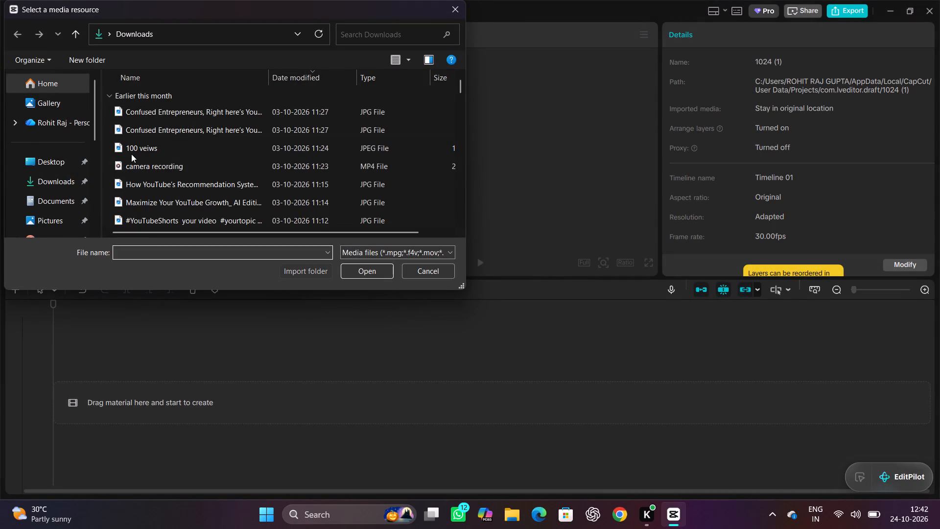
{"action": "scroll", "coordinate": [163, 298], "scroll_direction": "down", "scroll_amount": 2}
{"action": "scroll", "coordinate": [151, 192], "scroll_direction": "down", "scroll_amount": 2}
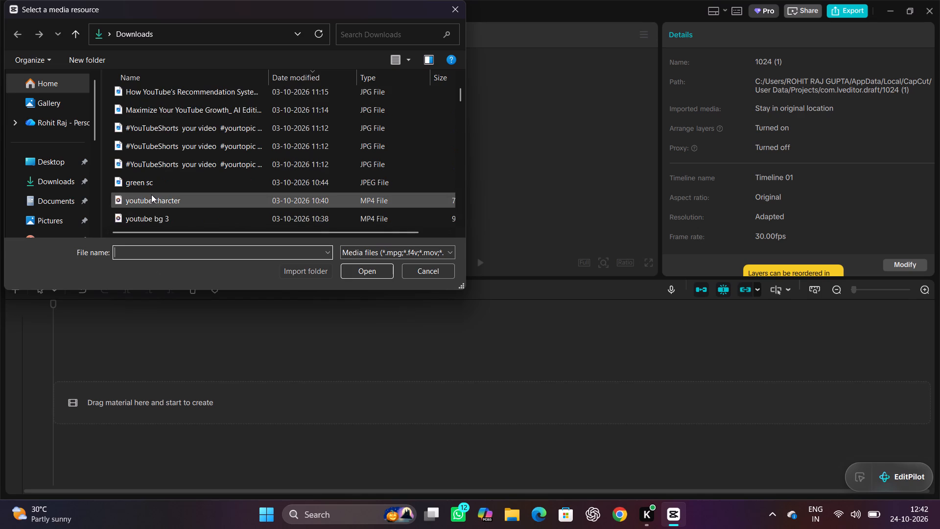
{"action": "double_click", "coordinate": [150, 188]}
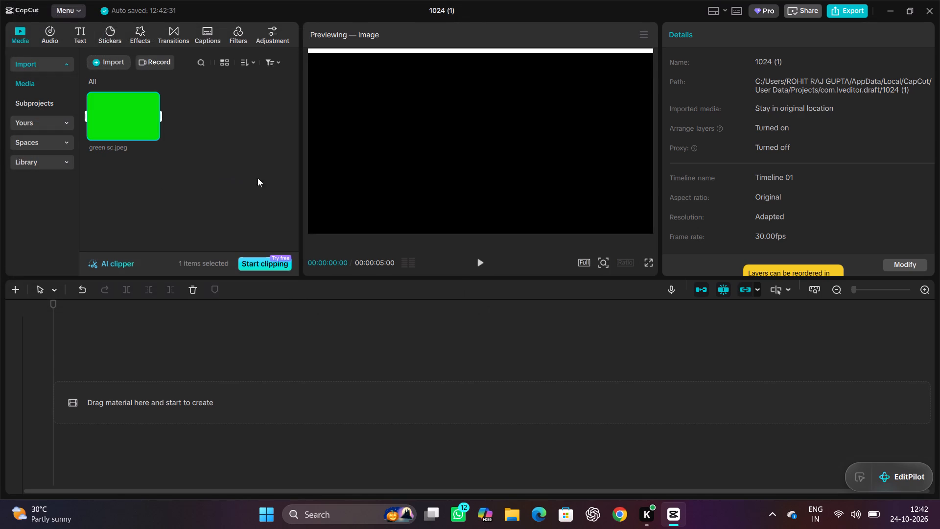
Add the green image to the timeline and extend its clip to a duration of about 00:00:11:22.
{"action": "left_click", "coordinate": [152, 133]}
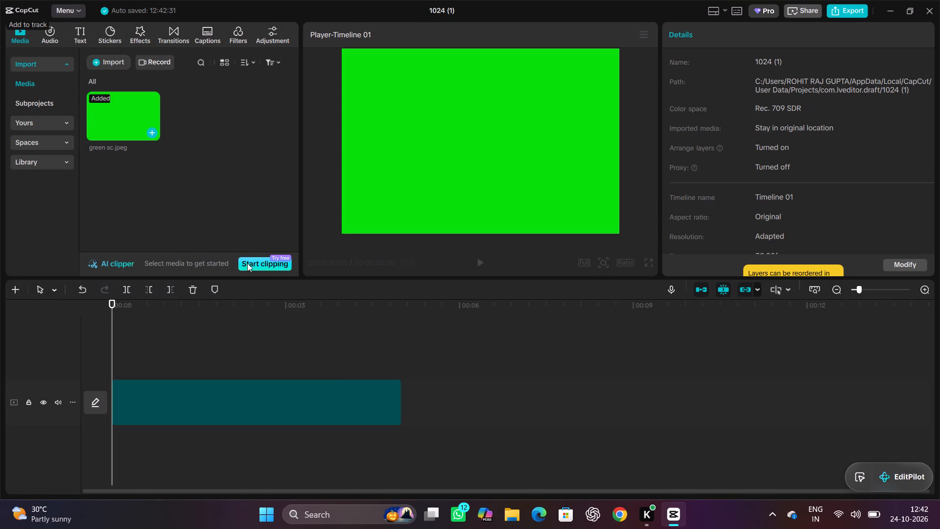
{"action": "left_click", "coordinate": [375, 405]}
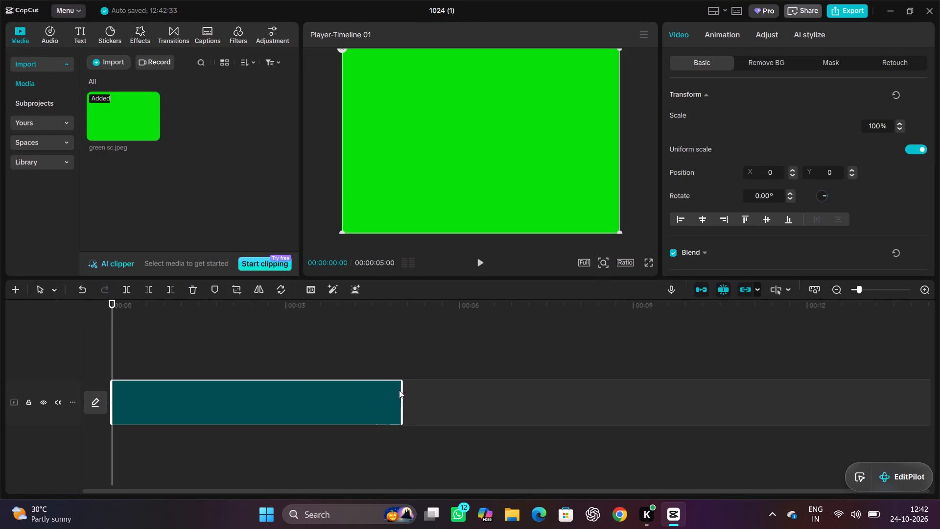
{"action": "left_click_drag", "start_coordinate": [402, 399], "coordinate": [789, 435]}
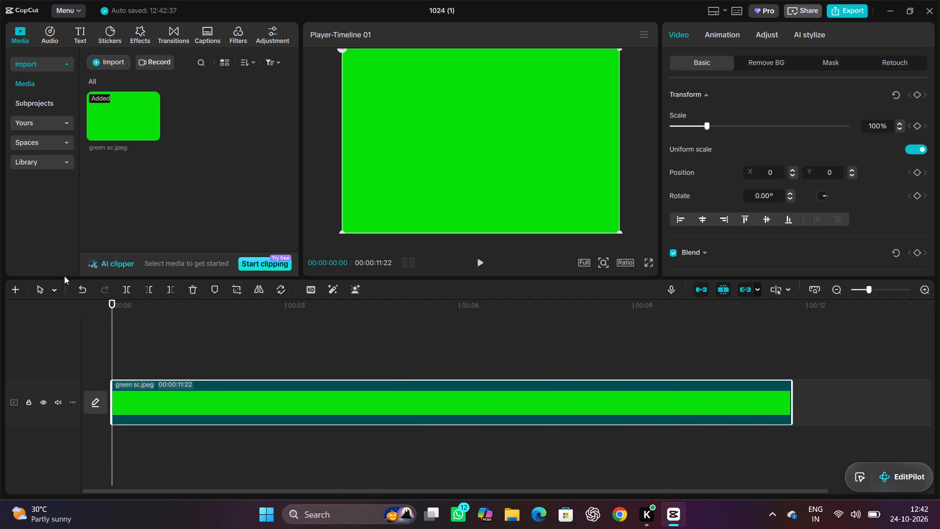
Add a default text clip at the start of the timeline, above the green clip.
{"action": "left_click", "coordinate": [83, 32]}
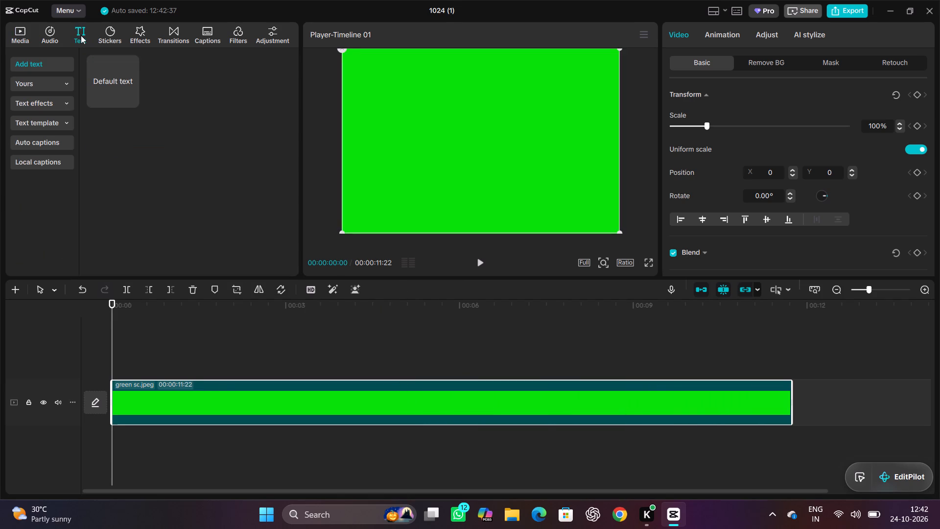
{"action": "left_click", "coordinate": [101, 83]}
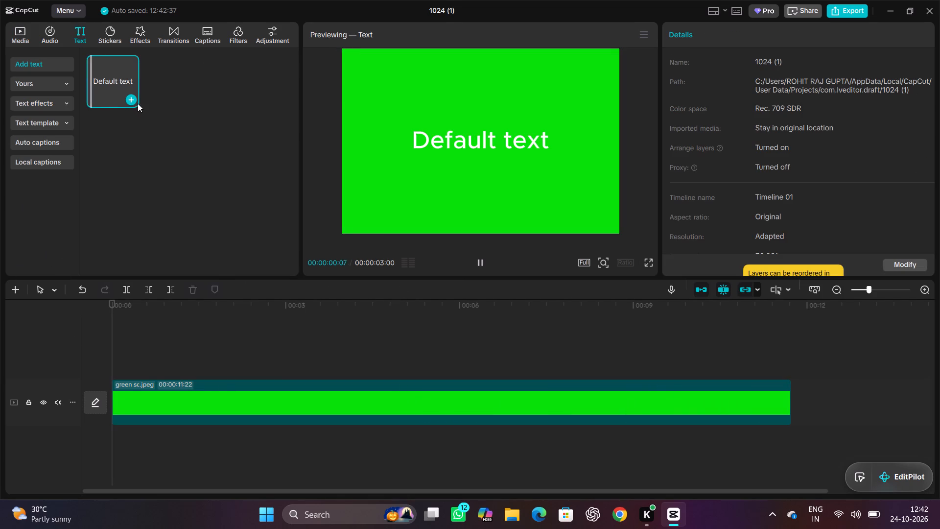
{"action": "left_click", "coordinate": [134, 101]}
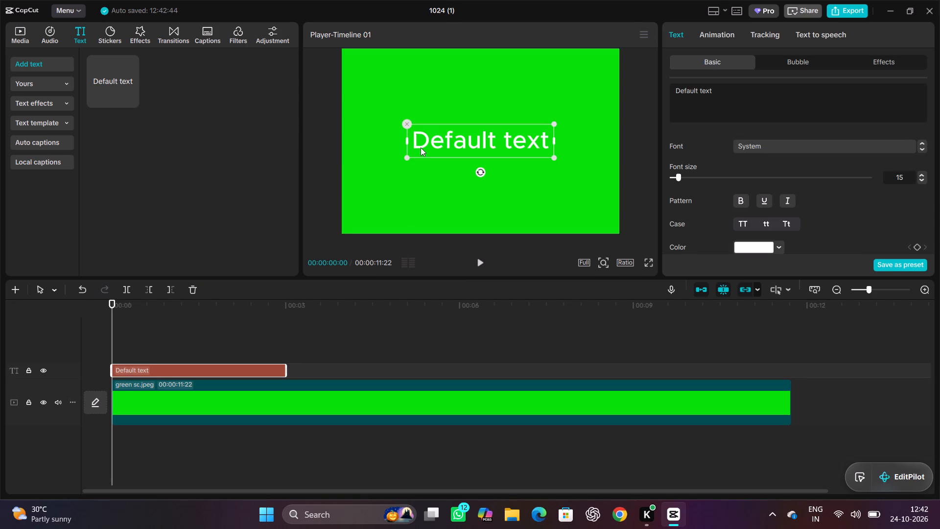
Replace the default text with "welcome back my youtube channale".
{"action": "left_click", "coordinate": [463, 150]}
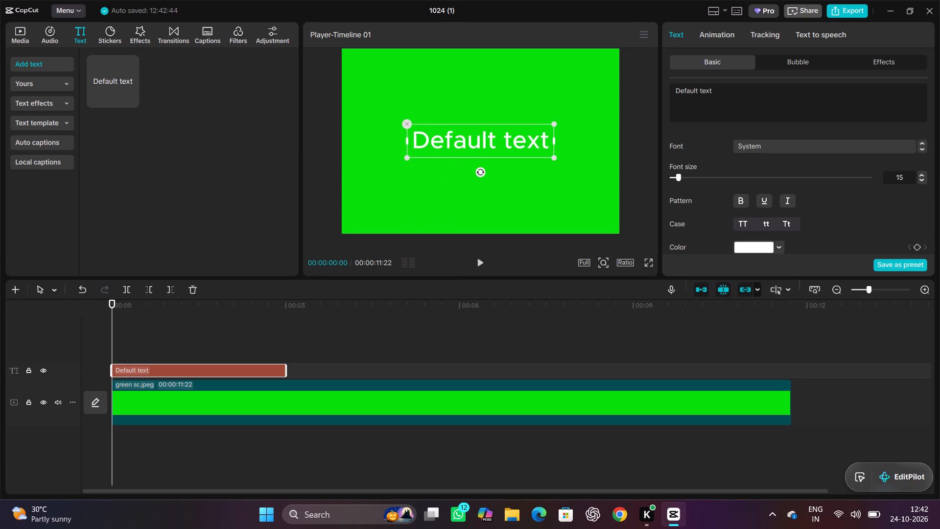
{"action": "left_click", "coordinate": [763, 105]}
{"action": "key", "text": "BackSpace"}
{"action": "key", "text": "BackSpace"}
{"action": "key", "text": "BackSpace"}
{"action": "key", "text": "BackSpace"}
{"action": "key", "text": "BackSpace"}
{"action": "key", "text": "BackSpace"}
{"action": "key", "text": "BackSpace"}
{"action": "key", "text": "BackSpace"}
{"action": "key", "text": "BackSpace"}
{"action": "key", "text": "BackSpace"}
{"action": "key", "text": "BackSpace"}
{"action": "key", "text": "BackSpace"}
{"action": "key", "text": "BackSpace"}
{"action": "key", "text": "BackSpace"}
{"action": "key", "text": "BackSpace"}
{"action": "key", "text": "BackSpace"}
{"action": "key", "text": "BackSpace"}
{"action": "key", "text": "BackSpace"}
{"action": "key", "text": "BackSpace"}
{"action": "key", "text": "BackSpace"}
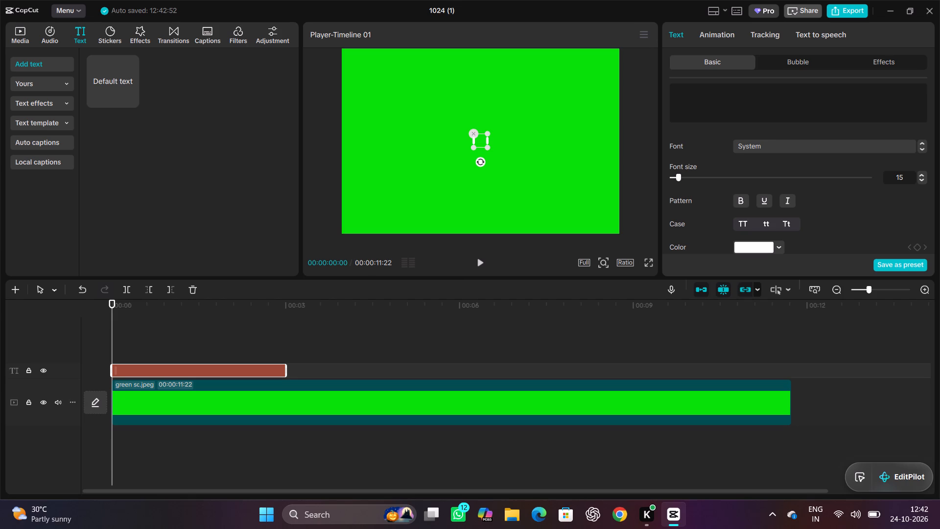
{"action": "type", "text": "welcome"}
{"action": "key", "text": "space"}
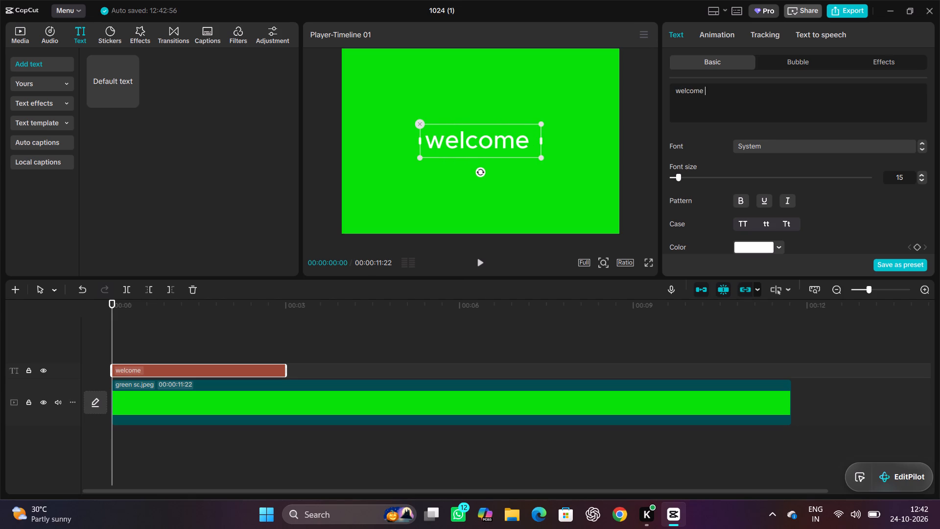
{"action": "type", "text": "back to"}
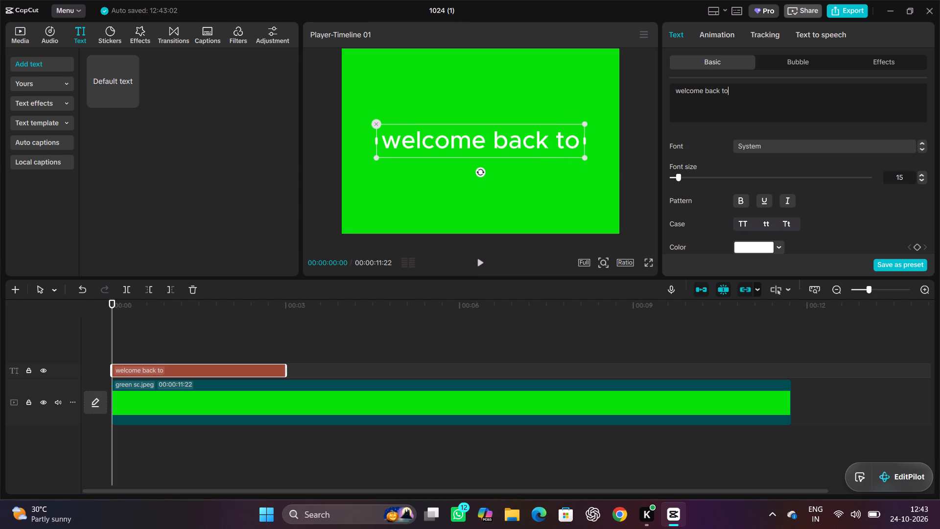
{"action": "key", "text": "BackSpace"}
{"action": "key", "text": "BackSpace"}
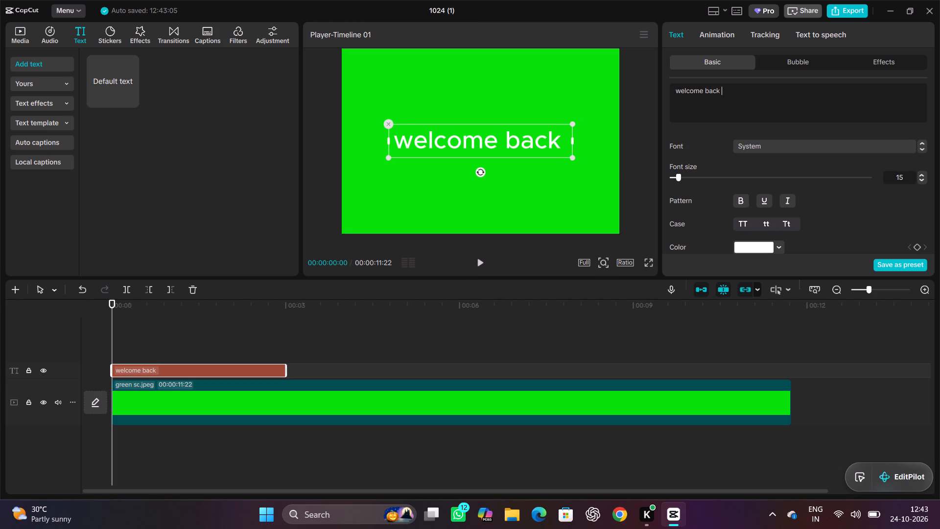
{"action": "type", "text": "my"}
{"action": "key", "text": "space"}
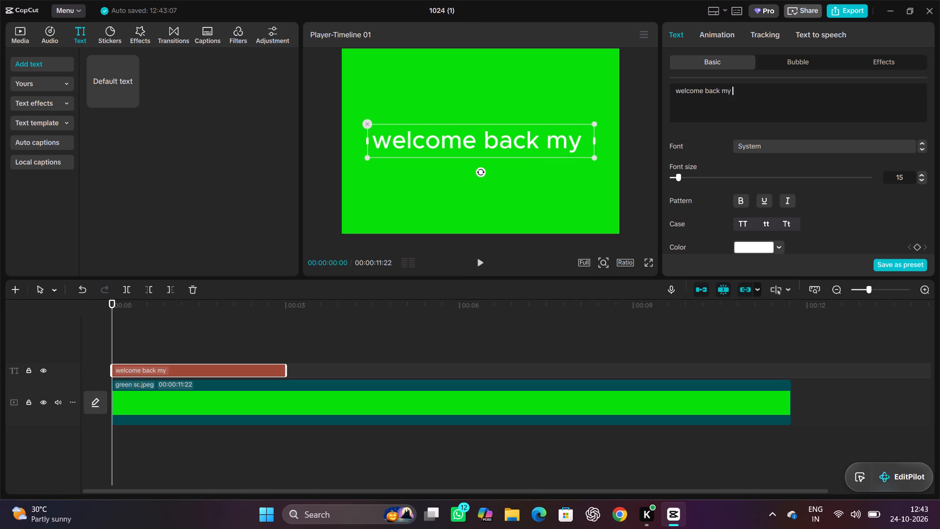
{"action": "type", "text": "youtube channale"}
{"action": "key", "text": "space"}
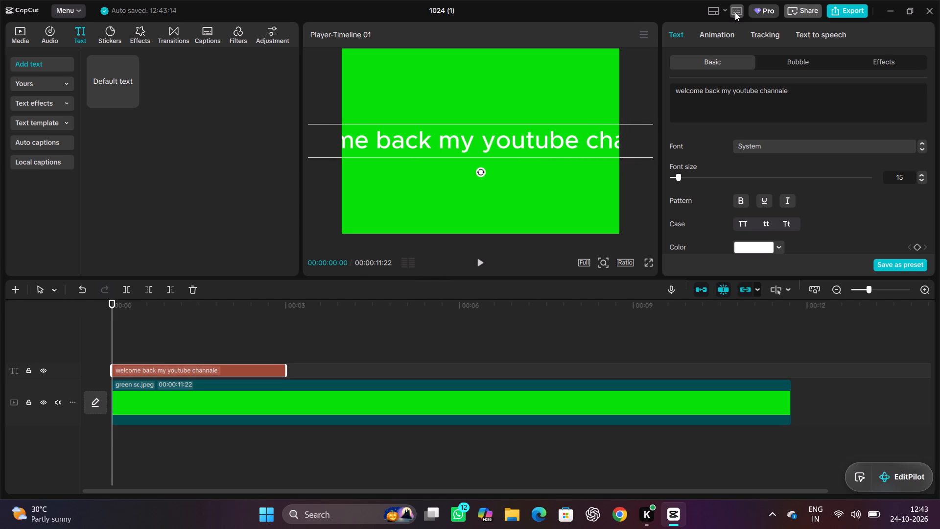
Break the title into two lines so that "youtube channale" starts the second line.
{"action": "left_click", "coordinate": [731, 89]}
{"action": "key", "text": "Return"}
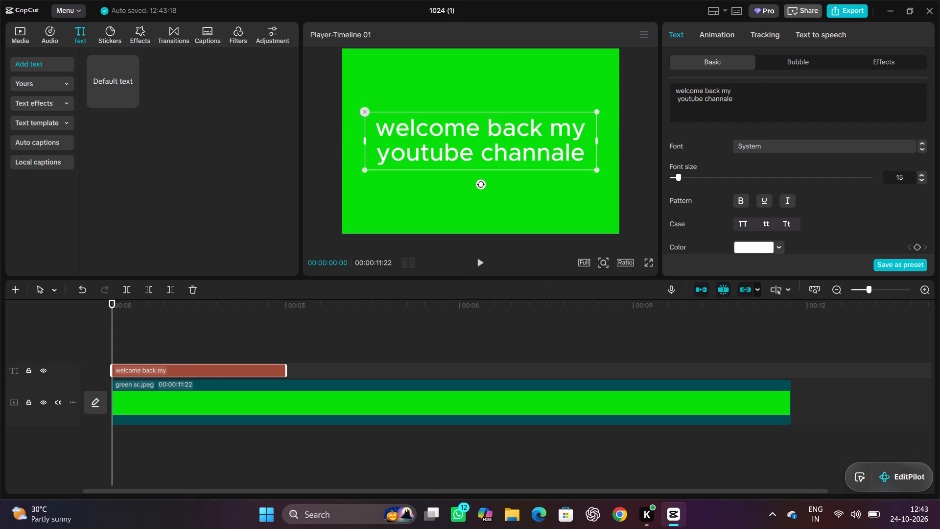
Recolour only the word "channale", trying red EC1D1D, blue 64BCFF, lime CAFF64 and coral FF6464 before settling on black 000000.
{"action": "left_click_drag", "start_coordinate": [705, 100], "coordinate": [732, 105]}
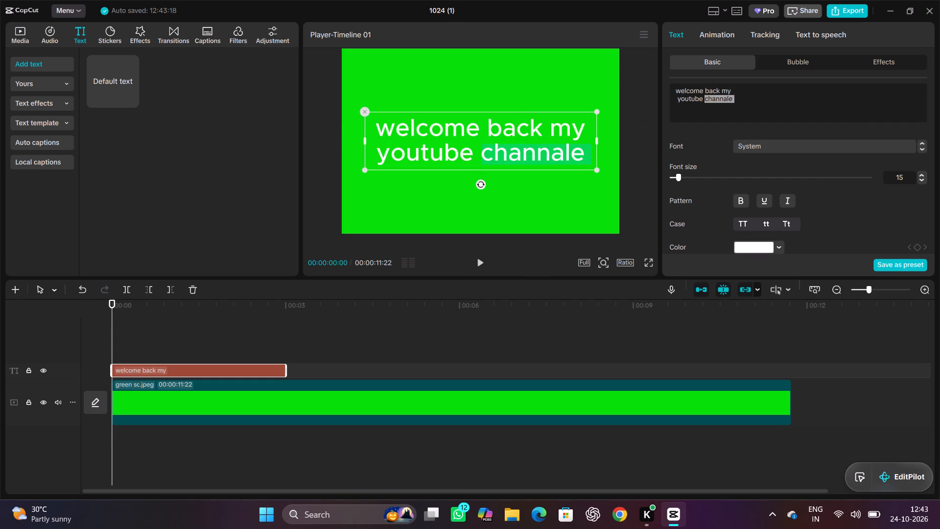
{"action": "left_click", "coordinate": [777, 241]}
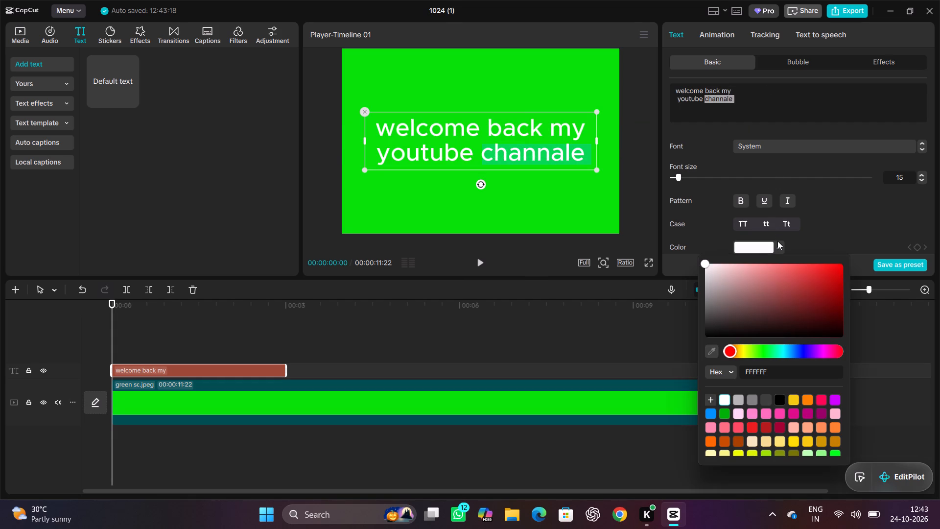
{"action": "left_click", "coordinate": [752, 425]}
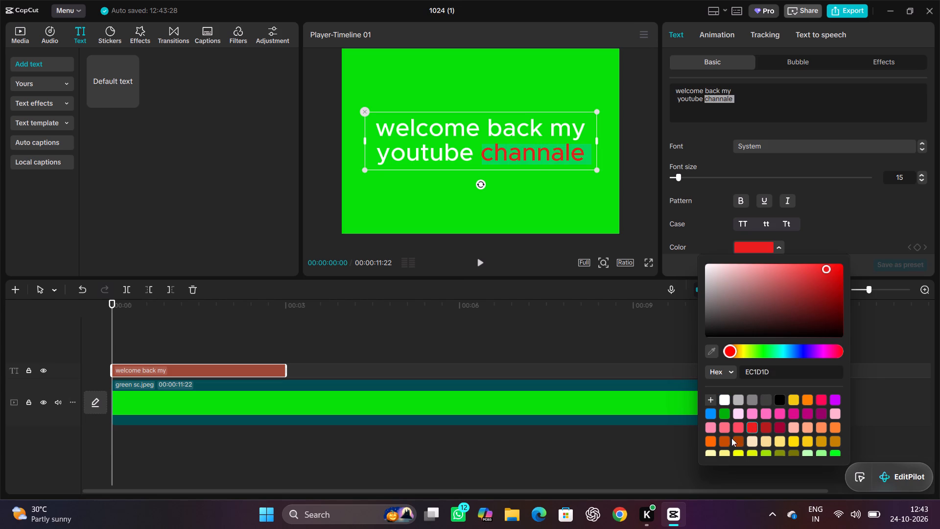
{"action": "scroll", "coordinate": [727, 439], "scroll_direction": "down", "scroll_amount": 2}
{"action": "left_click", "coordinate": [749, 417]}
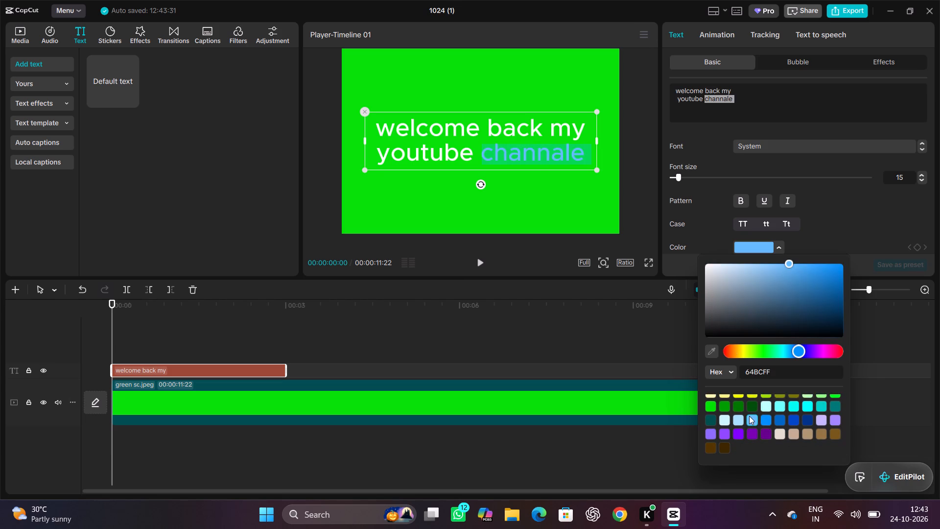
{"action": "scroll", "coordinate": [749, 416], "scroll_direction": "up", "scroll_amount": 1}
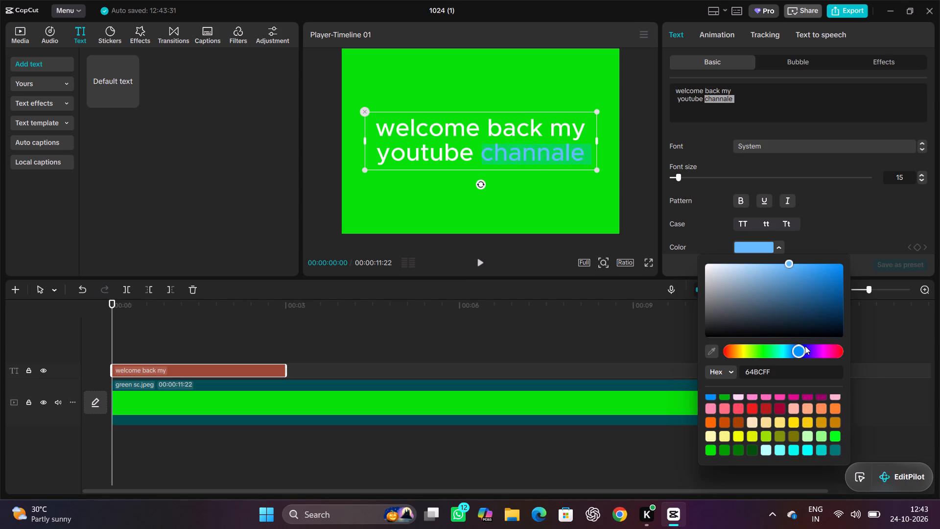
{"action": "left_click_drag", "start_coordinate": [800, 350], "coordinate": [748, 349]}
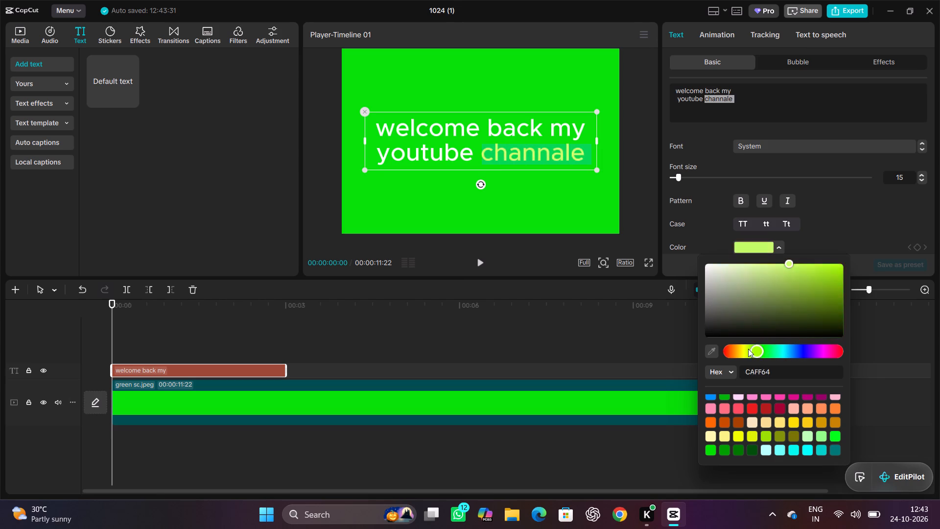
{"action": "left_click_drag", "start_coordinate": [748, 349], "coordinate": [657, 353]}
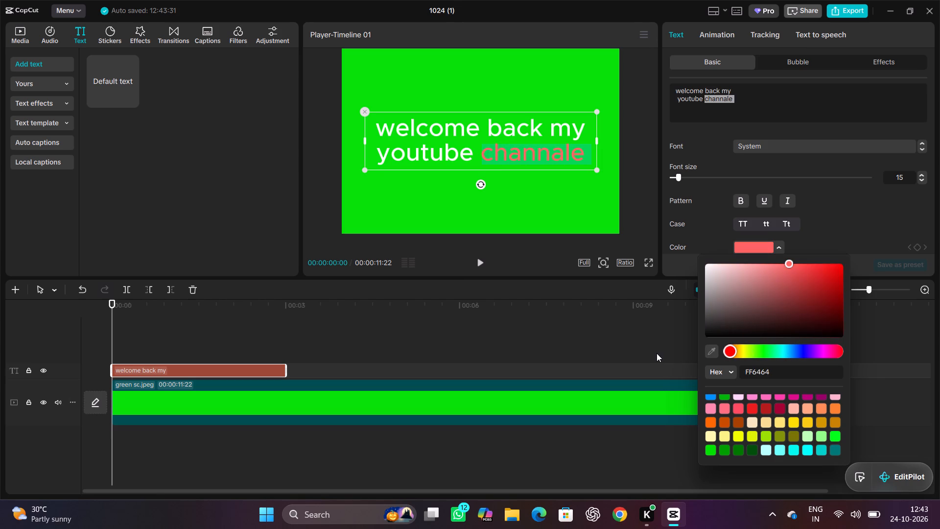
{"action": "left_click_drag", "start_coordinate": [657, 353], "coordinate": [663, 360]}
{"action": "scroll", "coordinate": [767, 435], "scroll_direction": "up", "scroll_amount": 2}
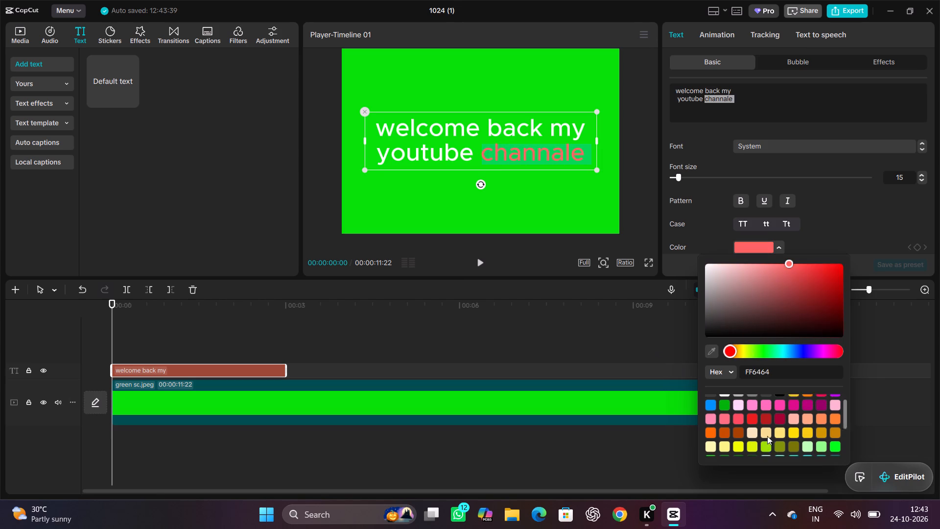
{"action": "scroll", "coordinate": [767, 436], "scroll_direction": "up", "scroll_amount": 3}
{"action": "left_click", "coordinate": [780, 402]}
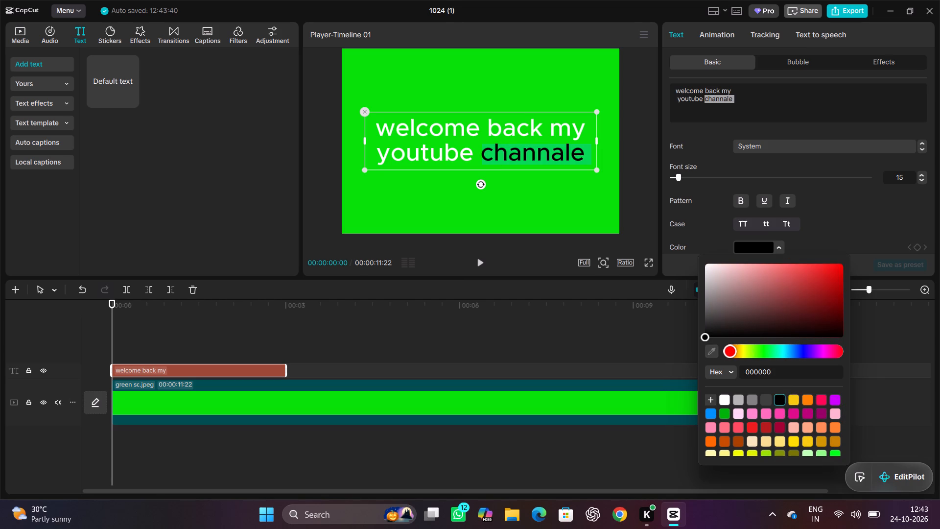
Move the text block slightly upward over the green background in the preview.
{"action": "left_click_drag", "start_coordinate": [382, 127], "coordinate": [383, 127]}
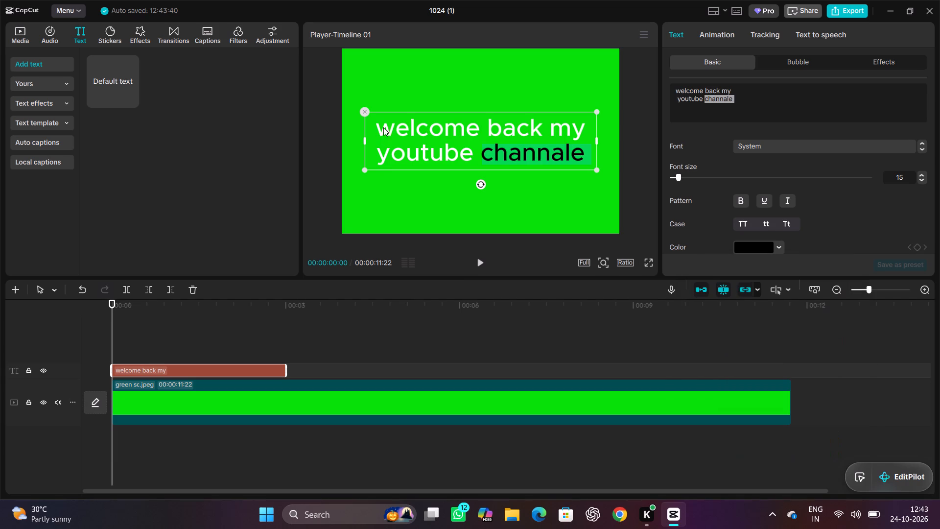
{"action": "left_click_drag", "start_coordinate": [383, 127], "coordinate": [385, 111]}
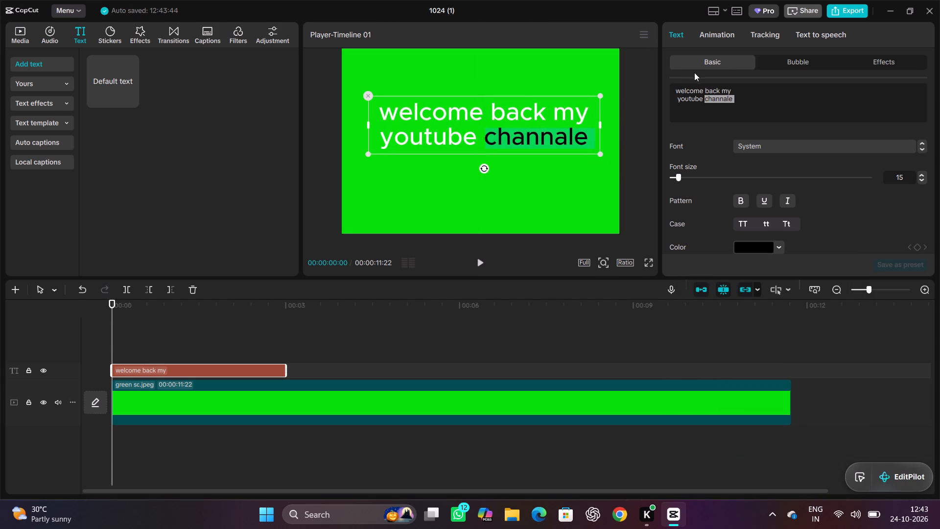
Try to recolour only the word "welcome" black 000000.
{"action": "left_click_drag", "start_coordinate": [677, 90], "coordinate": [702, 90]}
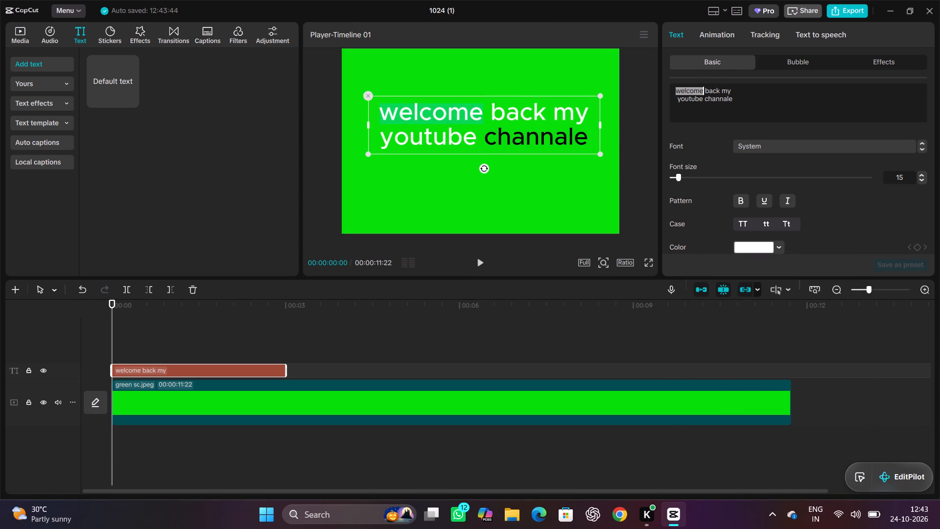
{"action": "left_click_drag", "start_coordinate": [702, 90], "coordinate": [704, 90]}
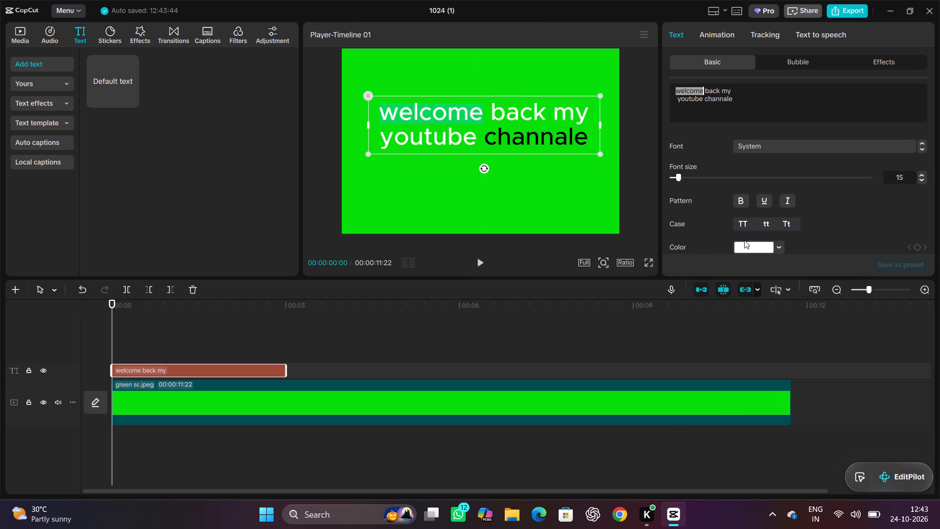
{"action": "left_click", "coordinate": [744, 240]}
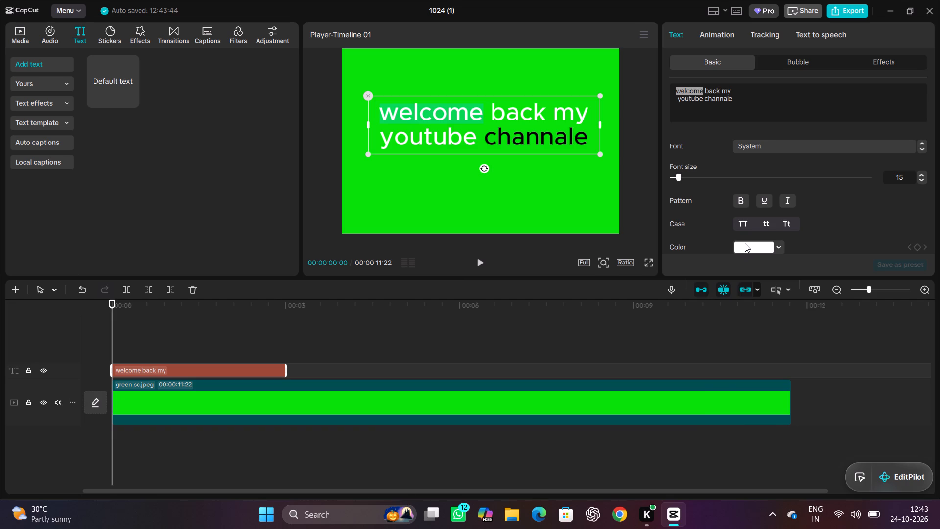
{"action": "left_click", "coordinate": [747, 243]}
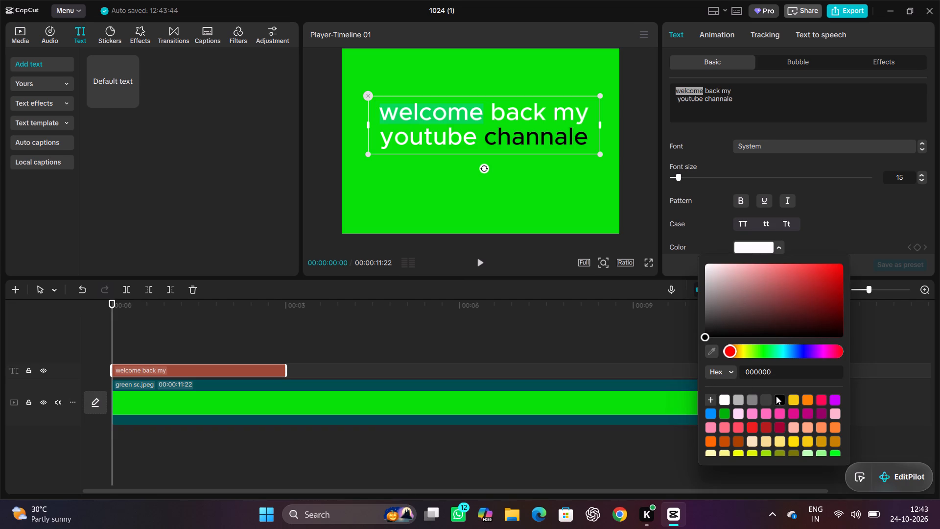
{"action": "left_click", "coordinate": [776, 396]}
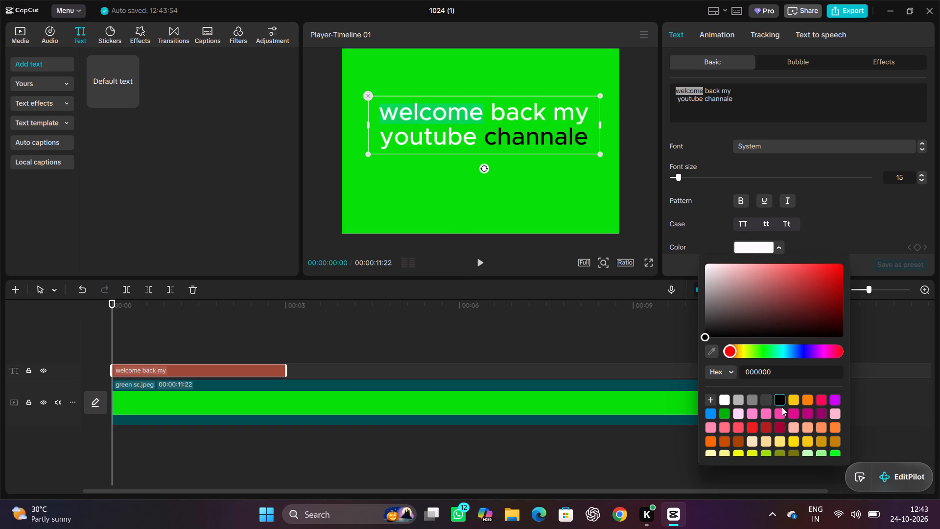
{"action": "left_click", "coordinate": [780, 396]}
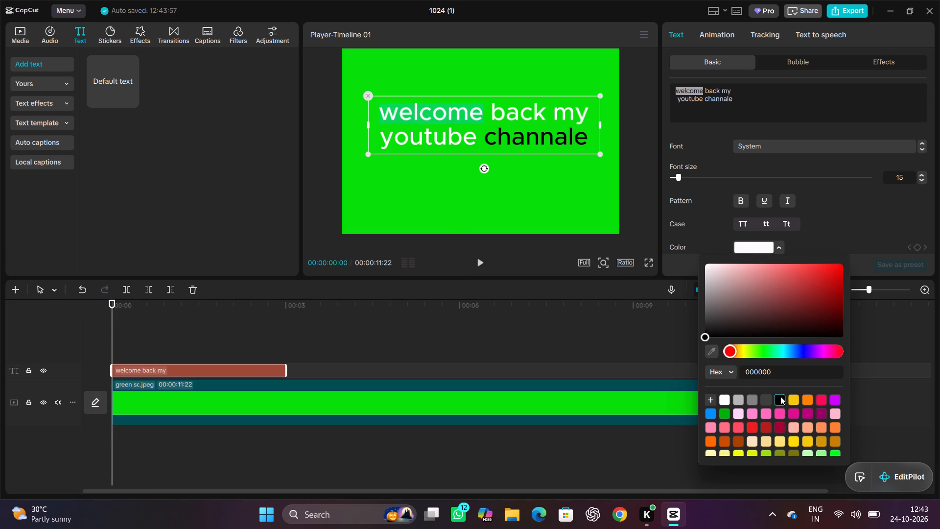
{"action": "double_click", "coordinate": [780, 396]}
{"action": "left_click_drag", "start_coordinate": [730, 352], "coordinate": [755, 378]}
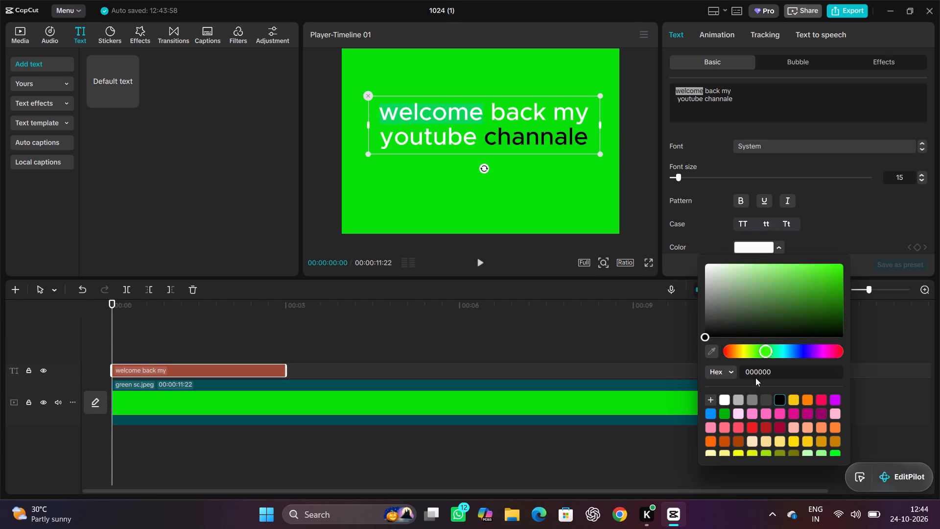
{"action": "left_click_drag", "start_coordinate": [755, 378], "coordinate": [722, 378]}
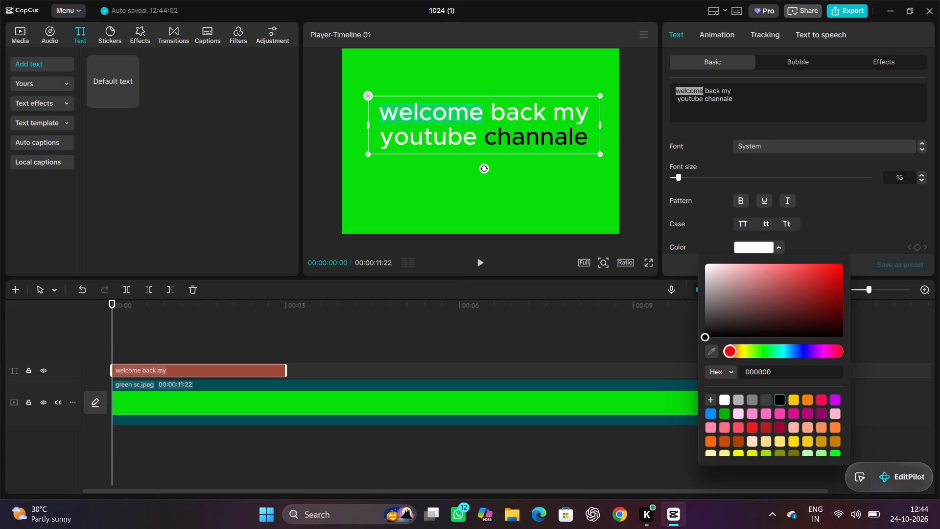
Recolour only the word "welcome", trying dark grey 3F3F3F before settling on black 000000.
{"action": "left_click", "coordinate": [683, 89]}
{"action": "double_click", "coordinate": [685, 91]}
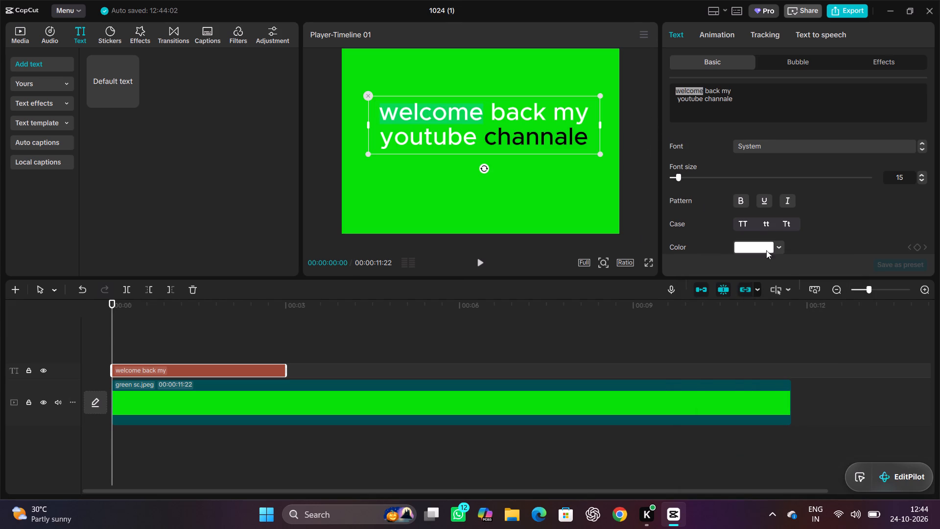
{"action": "left_click", "coordinate": [756, 240]}
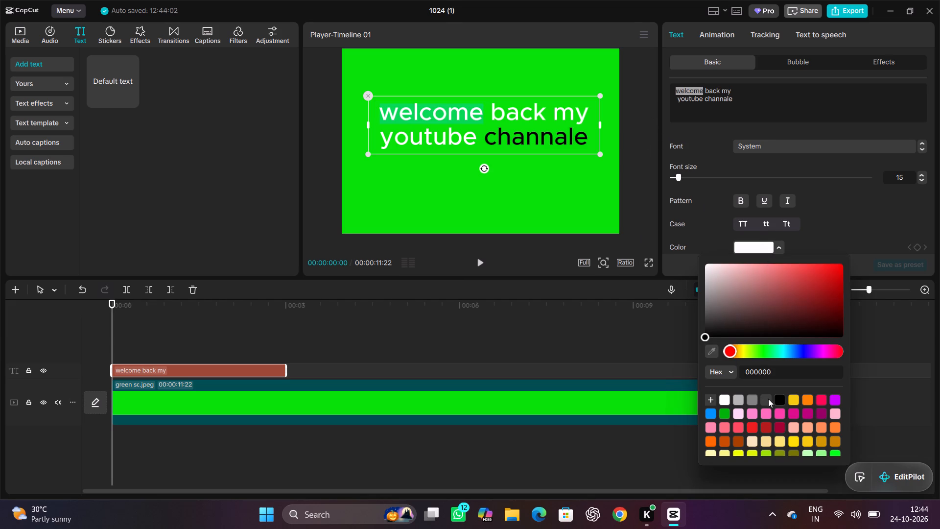
{"action": "left_click", "coordinate": [774, 396]}
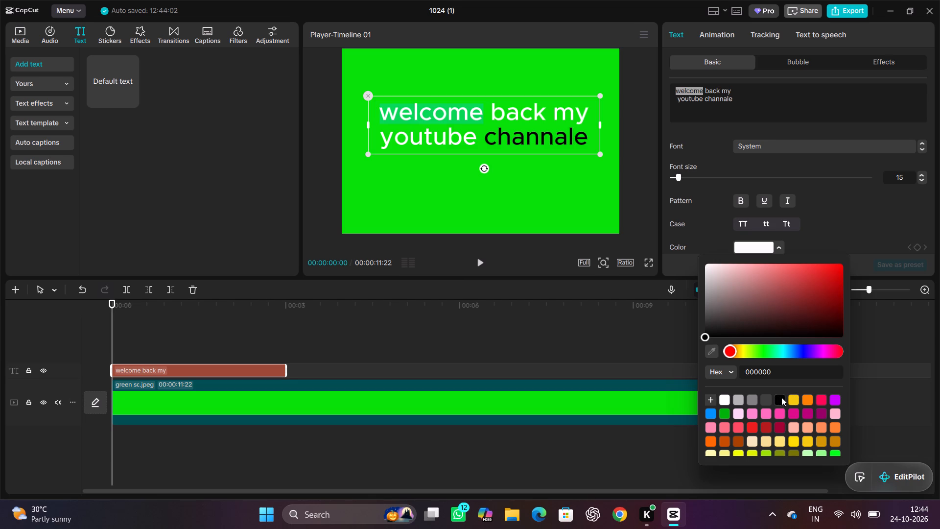
{"action": "left_click", "coordinate": [781, 397]}
{"action": "left_click", "coordinate": [781, 397]}
{"action": "left_click", "coordinate": [771, 401]}
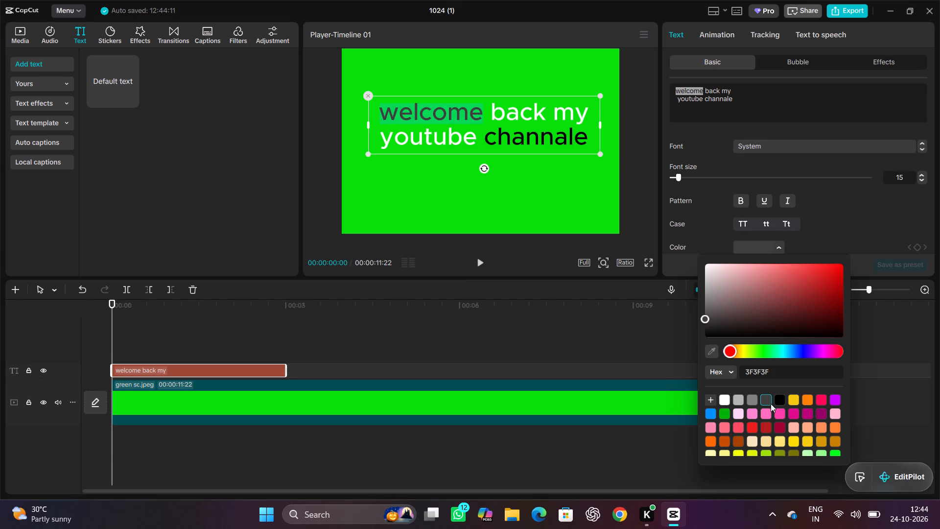
{"action": "left_click", "coordinate": [780, 399]}
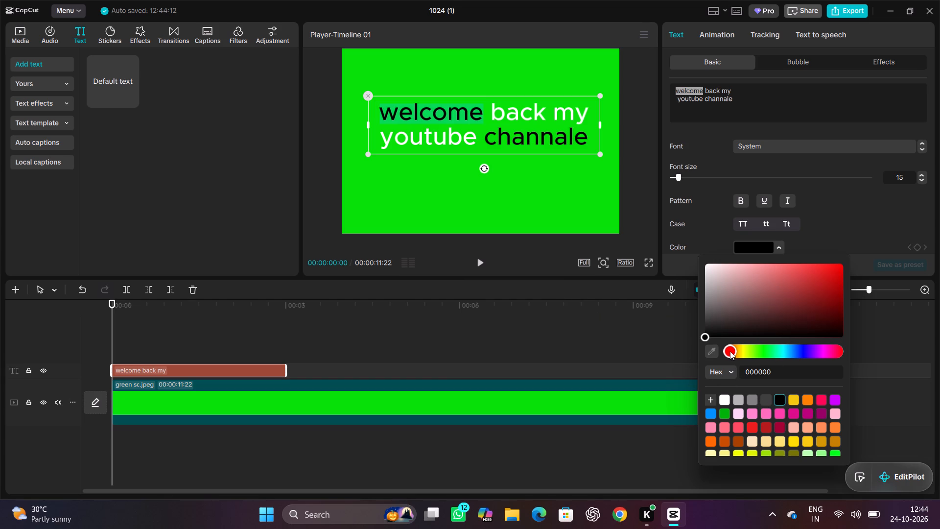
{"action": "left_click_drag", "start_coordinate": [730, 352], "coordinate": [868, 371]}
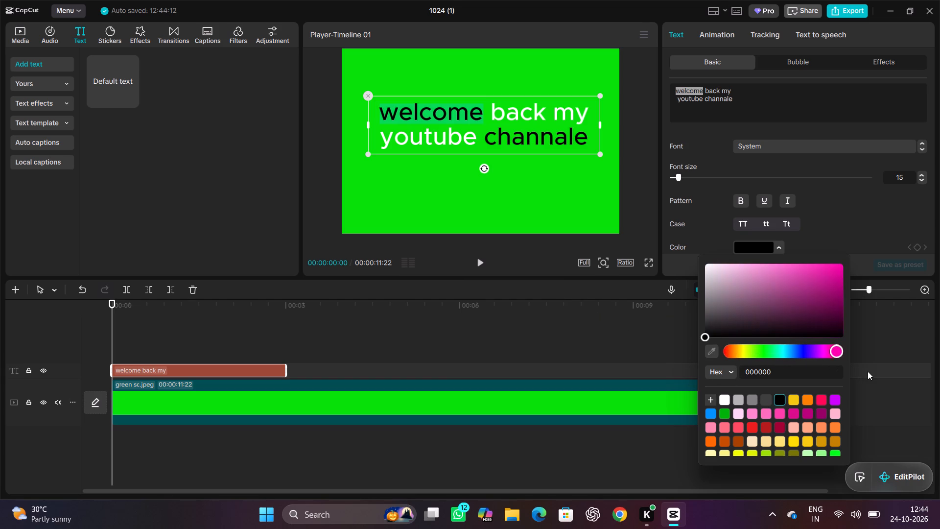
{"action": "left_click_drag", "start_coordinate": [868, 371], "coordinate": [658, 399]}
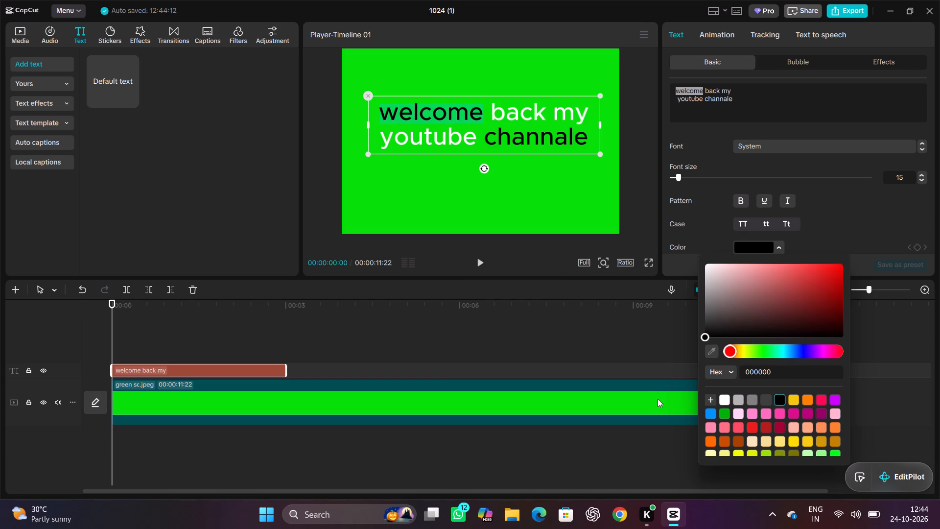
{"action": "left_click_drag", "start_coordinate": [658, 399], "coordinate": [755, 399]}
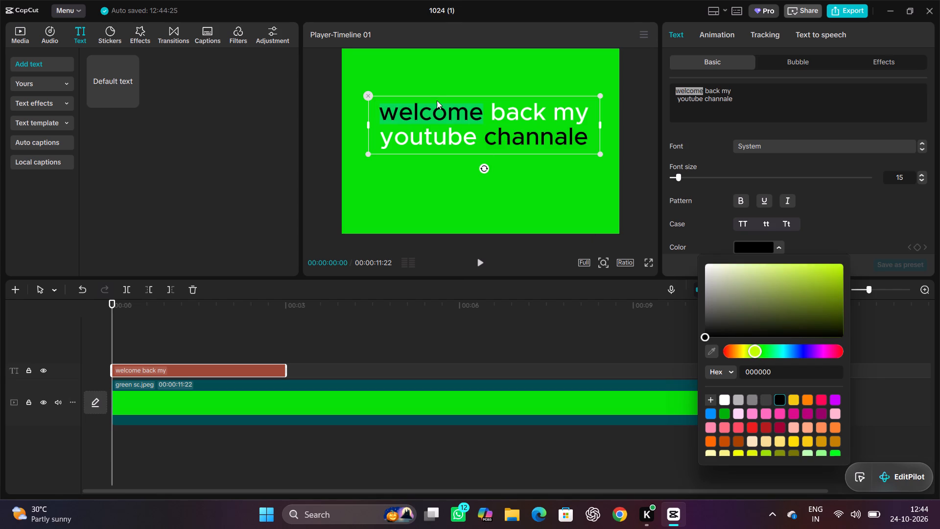
Shift the green background clip to about X -169, Y 106 and enlarge it to about 287% so it covers the whole frame.
{"action": "left_click", "coordinate": [424, 185]}
{"action": "left_click_drag", "start_coordinate": [456, 139], "coordinate": [457, 139]}
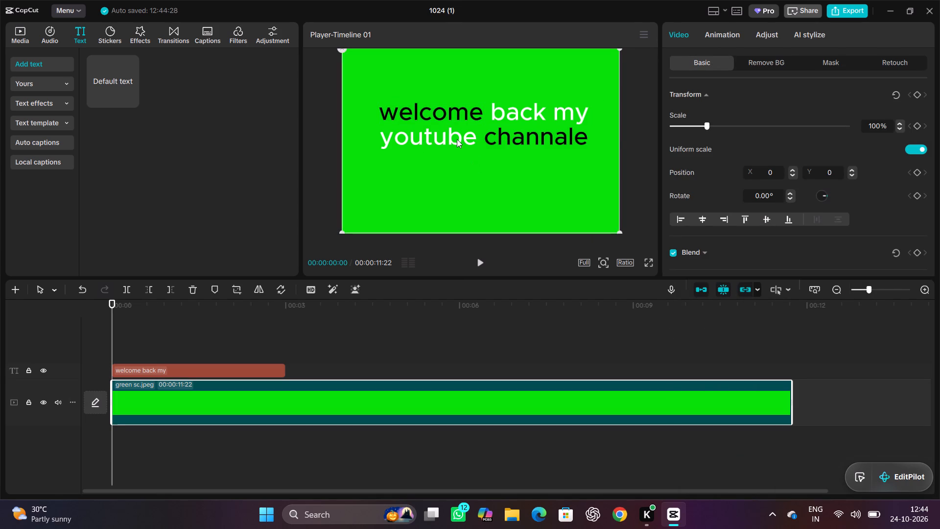
{"action": "left_click_drag", "start_coordinate": [457, 139], "coordinate": [444, 139]}
{"action": "left_click_drag", "start_coordinate": [478, 192], "coordinate": [499, 187]}
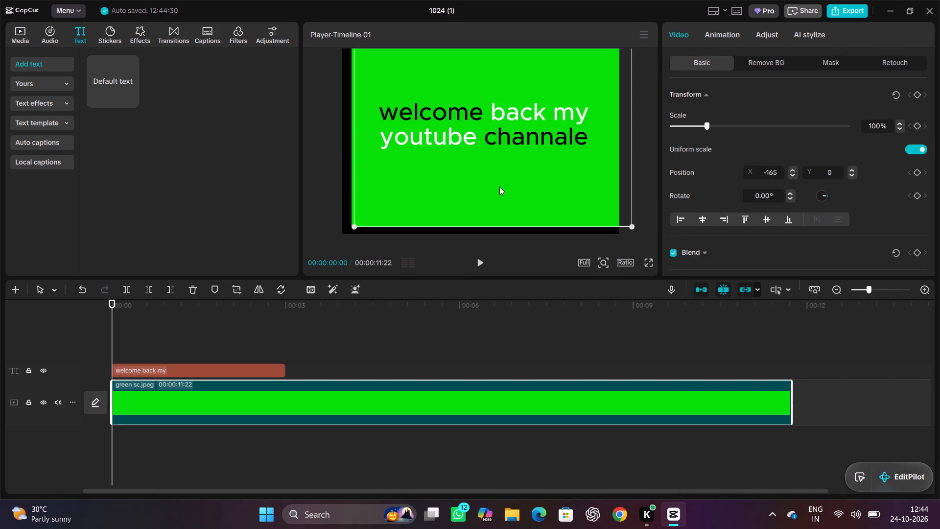
{"action": "left_click_drag", "start_coordinate": [499, 187], "coordinate": [478, 185]}
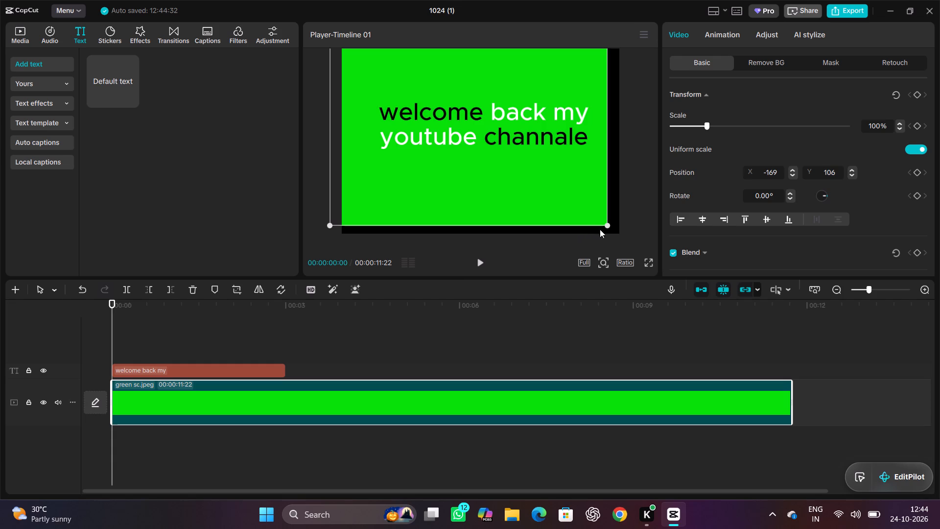
{"action": "left_click_drag", "start_coordinate": [603, 229], "coordinate": [939, 528]}
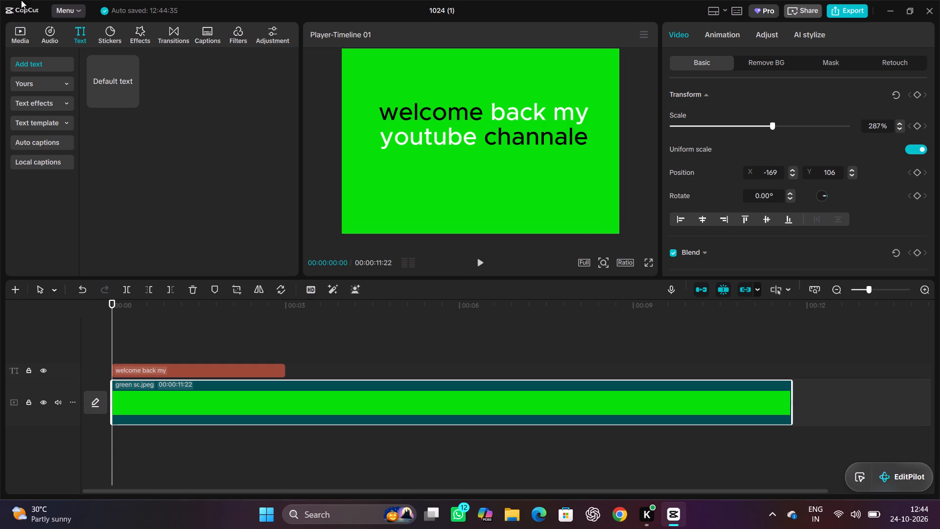
Reposition the title text block in the preview, centring it horizontally in the upper half of the green background.
{"action": "left_click", "coordinate": [411, 135]}
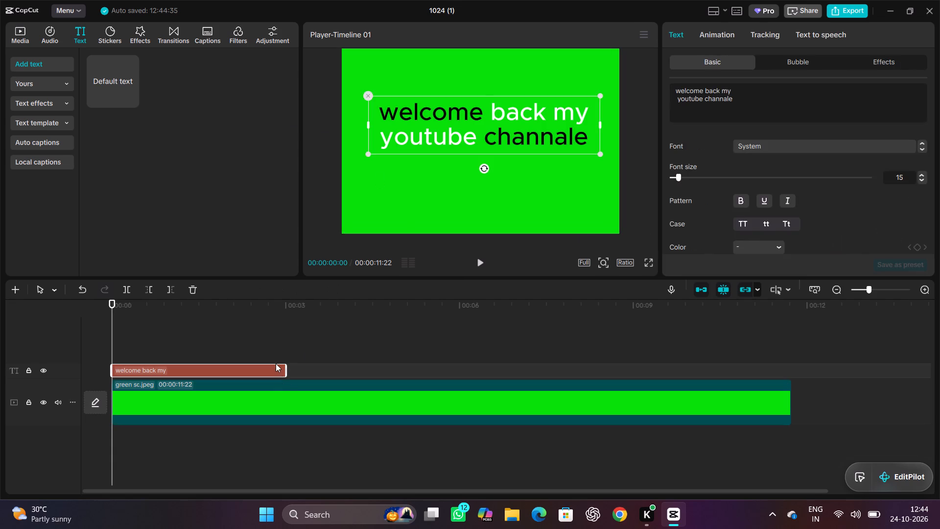
{"action": "left_click", "coordinate": [275, 363]}
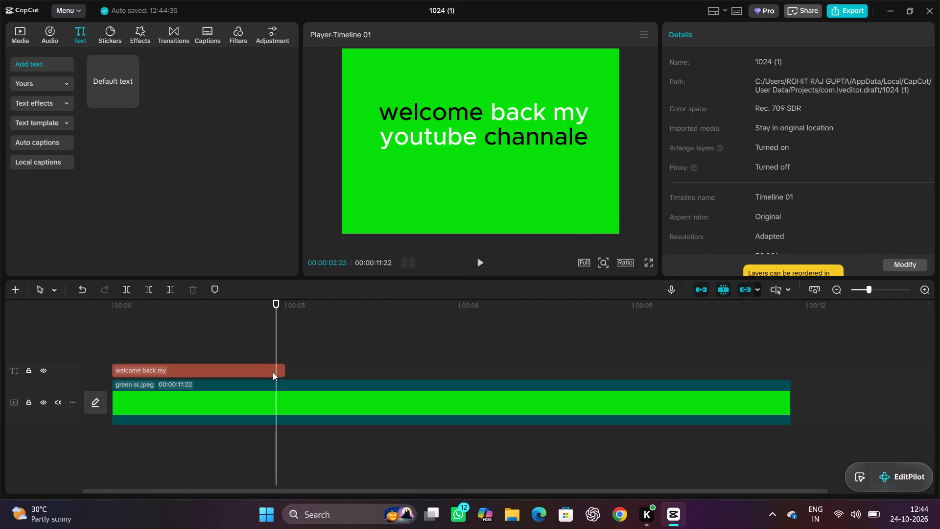
{"action": "left_click", "coordinate": [273, 372]}
{"action": "left_click_drag", "start_coordinate": [463, 131], "coordinate": [442, 93]}
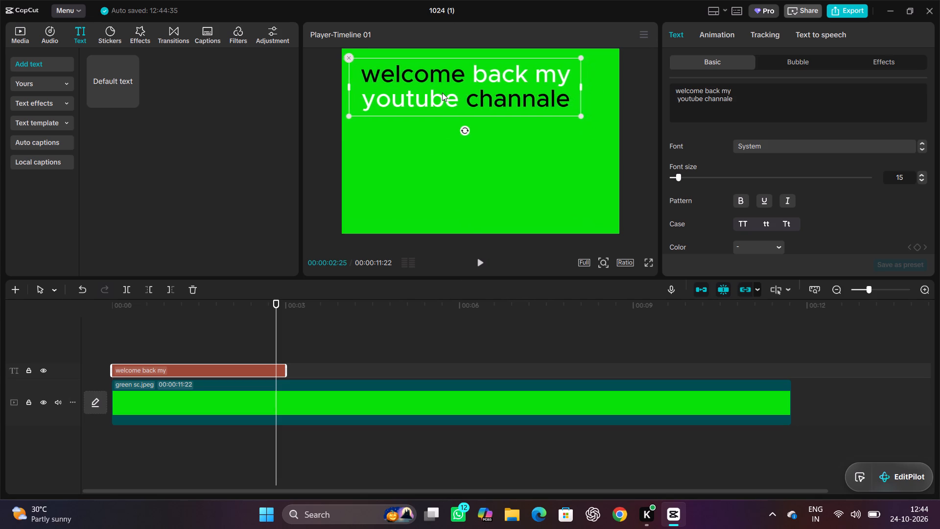
{"action": "left_click_drag", "start_coordinate": [442, 93], "coordinate": [440, 93]}
{"action": "left_click_drag", "start_coordinate": [526, 86], "coordinate": [425, 156]}
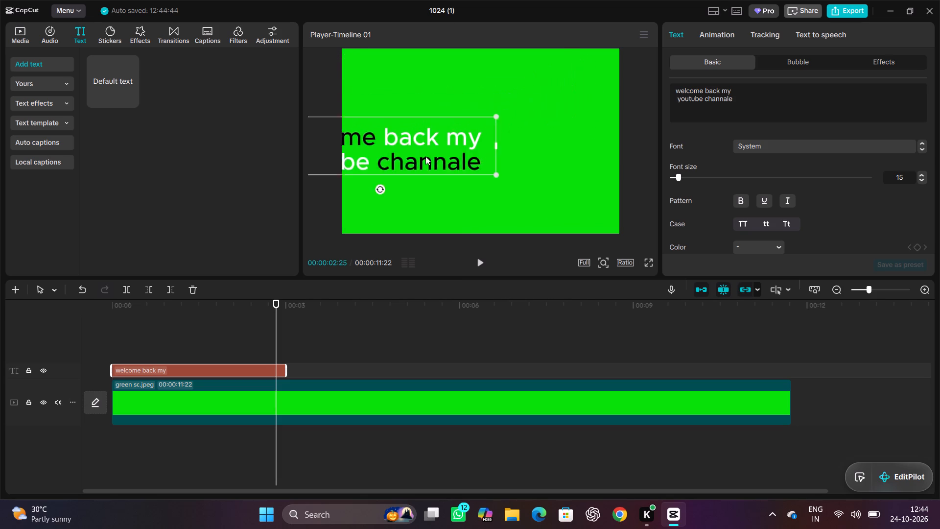
{"action": "left_click_drag", "start_coordinate": [425, 156], "coordinate": [274, 165]}
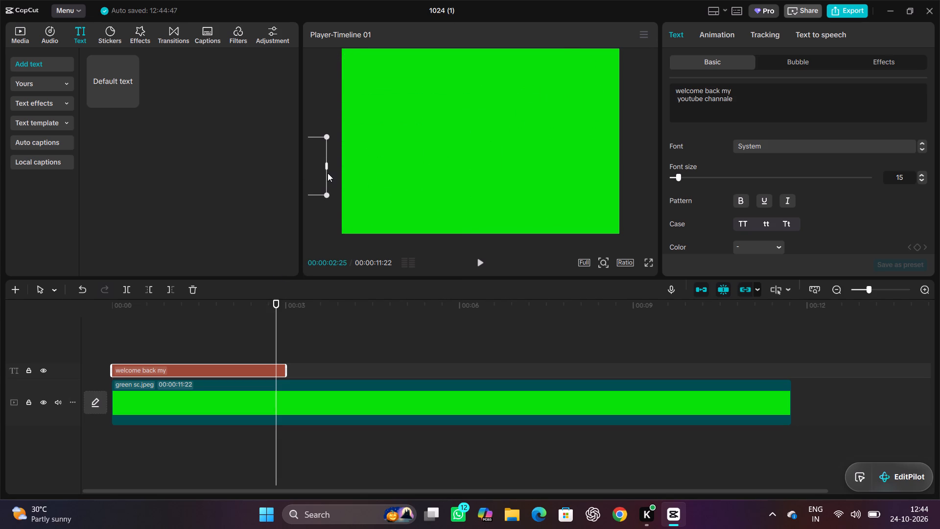
{"action": "left_click_drag", "start_coordinate": [325, 171], "coordinate": [561, 145]}
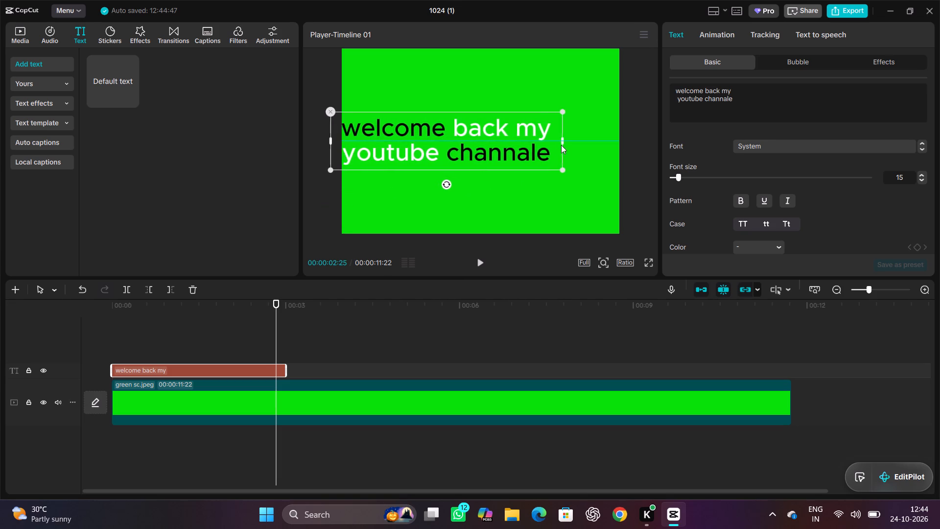
{"action": "left_click_drag", "start_coordinate": [561, 145], "coordinate": [597, 130]}
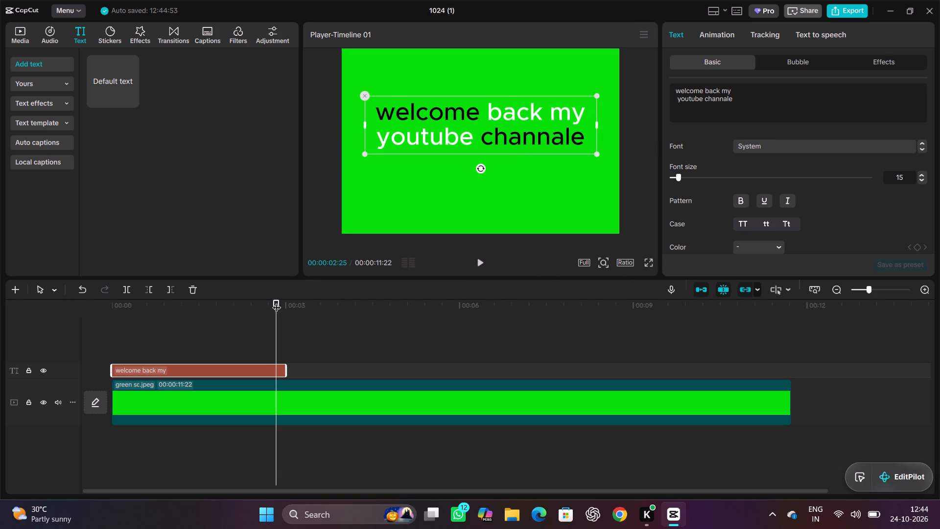
Extend the title clip on the timeline so it ends about midway between the 3-second and 6-second marks.
{"action": "left_click_drag", "start_coordinate": [276, 302], "coordinate": [293, 302]}
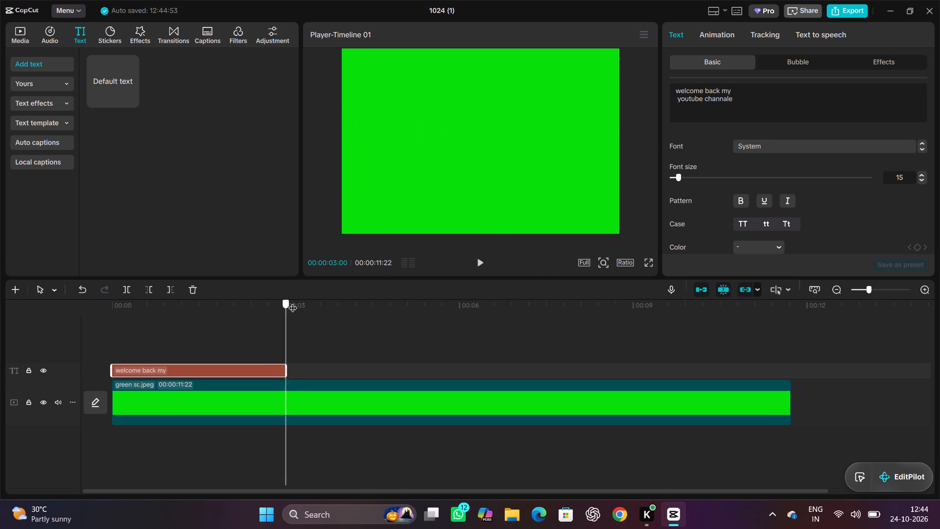
{"action": "left_click_drag", "start_coordinate": [293, 302], "coordinate": [302, 302]}
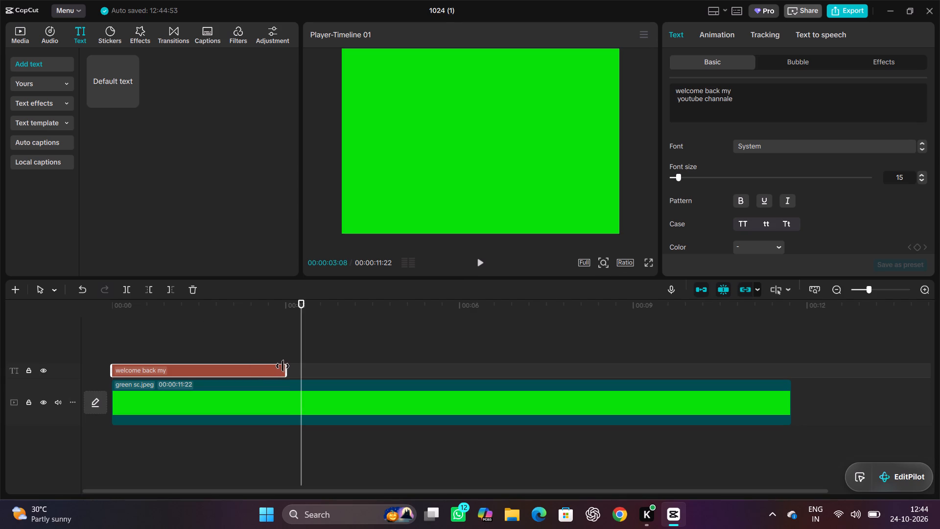
{"action": "left_click_drag", "start_coordinate": [283, 365], "coordinate": [789, 450]}
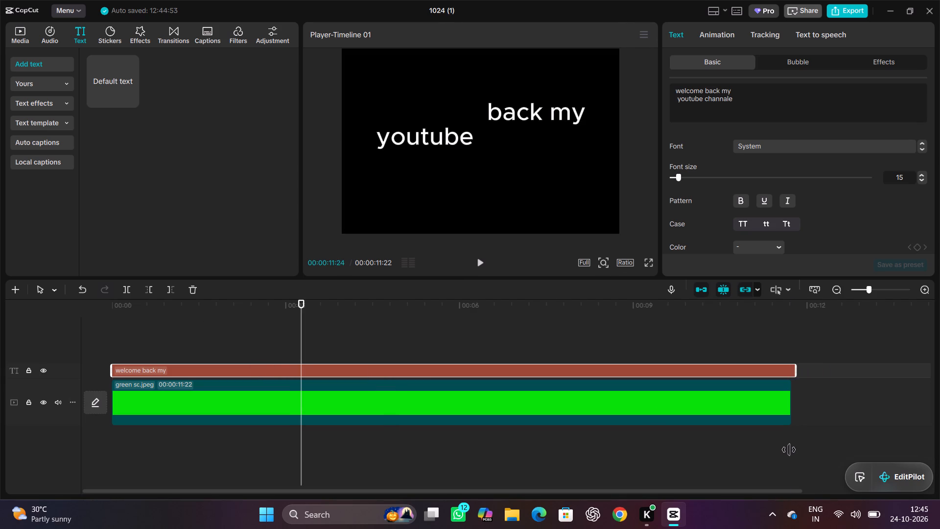
{"action": "left_click_drag", "start_coordinate": [789, 450], "coordinate": [768, 455]}
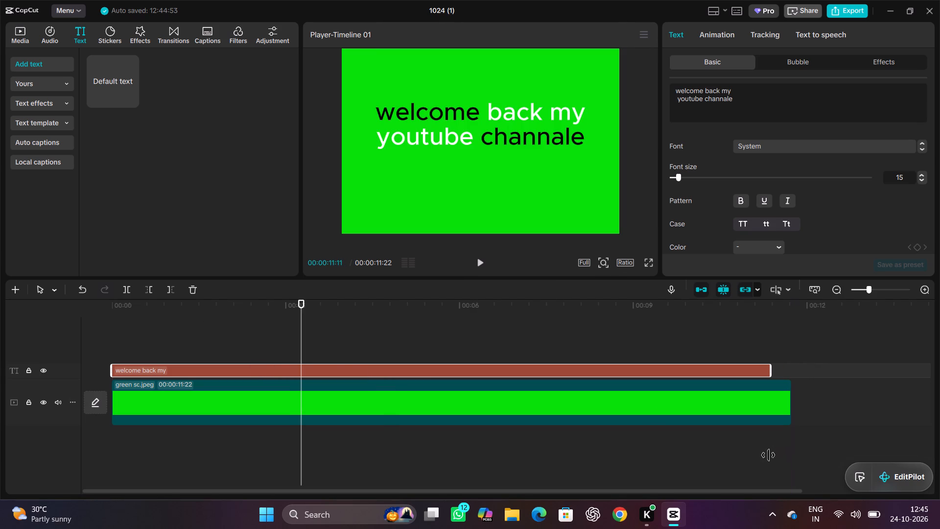
{"action": "left_click_drag", "start_coordinate": [768, 455], "coordinate": [767, 455]}
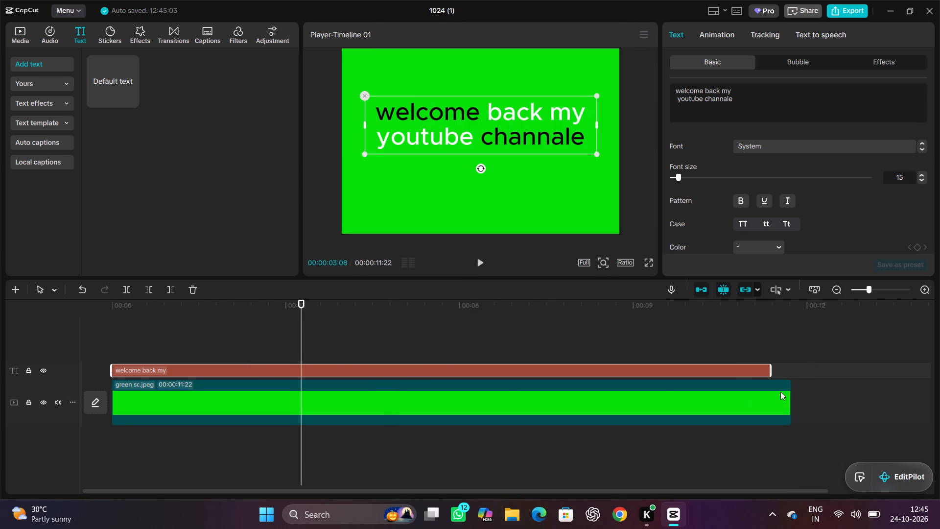
{"action": "left_click_drag", "start_coordinate": [767, 366], "coordinate": [749, 364]}
{"action": "left_click_drag", "start_coordinate": [749, 364], "coordinate": [362, 388]}
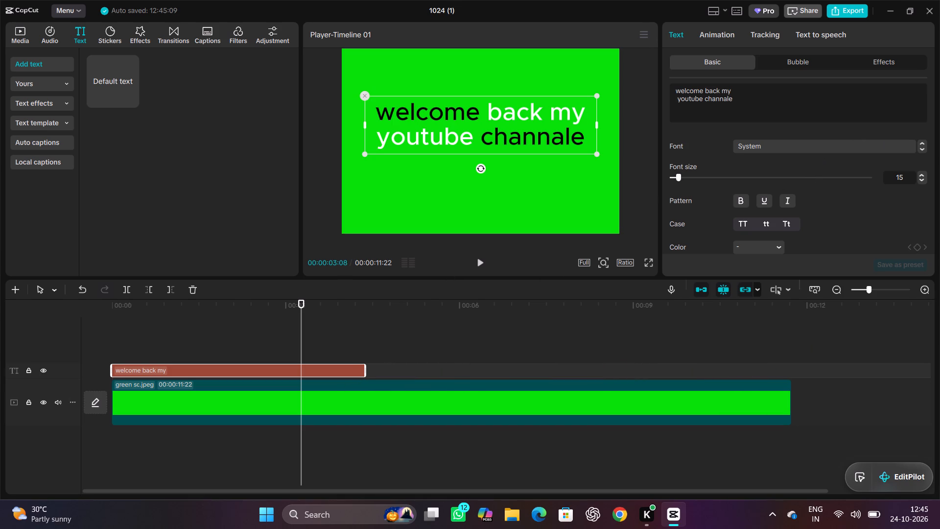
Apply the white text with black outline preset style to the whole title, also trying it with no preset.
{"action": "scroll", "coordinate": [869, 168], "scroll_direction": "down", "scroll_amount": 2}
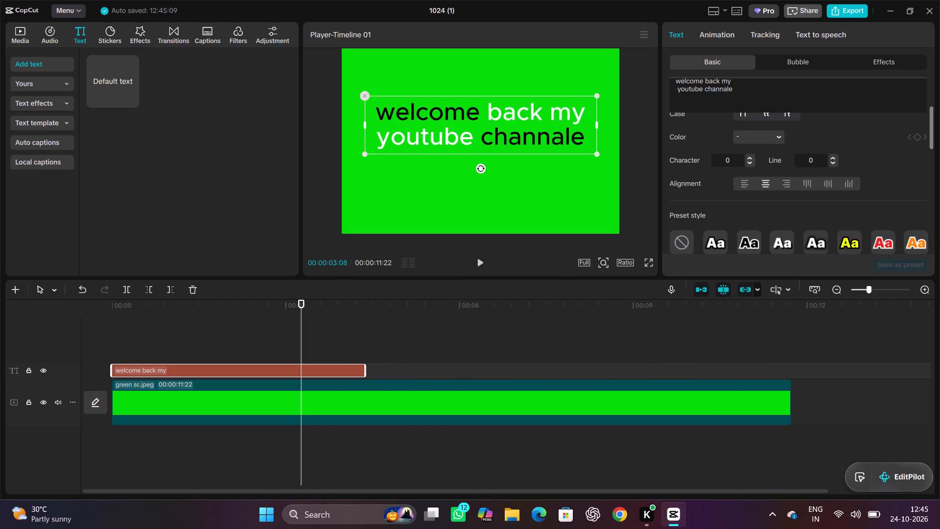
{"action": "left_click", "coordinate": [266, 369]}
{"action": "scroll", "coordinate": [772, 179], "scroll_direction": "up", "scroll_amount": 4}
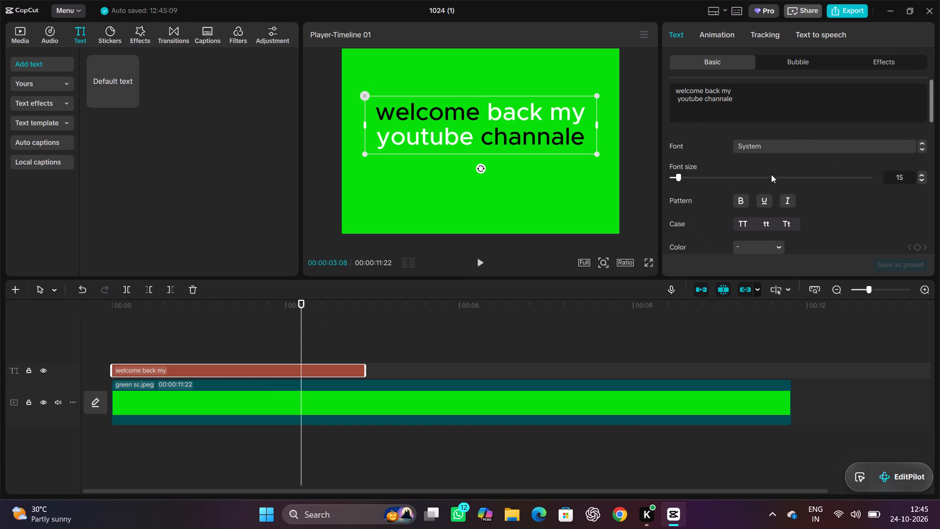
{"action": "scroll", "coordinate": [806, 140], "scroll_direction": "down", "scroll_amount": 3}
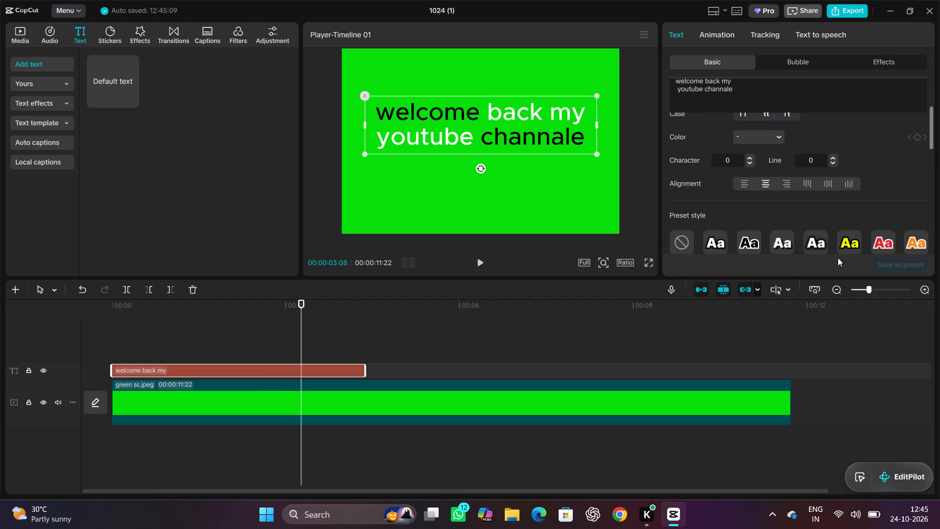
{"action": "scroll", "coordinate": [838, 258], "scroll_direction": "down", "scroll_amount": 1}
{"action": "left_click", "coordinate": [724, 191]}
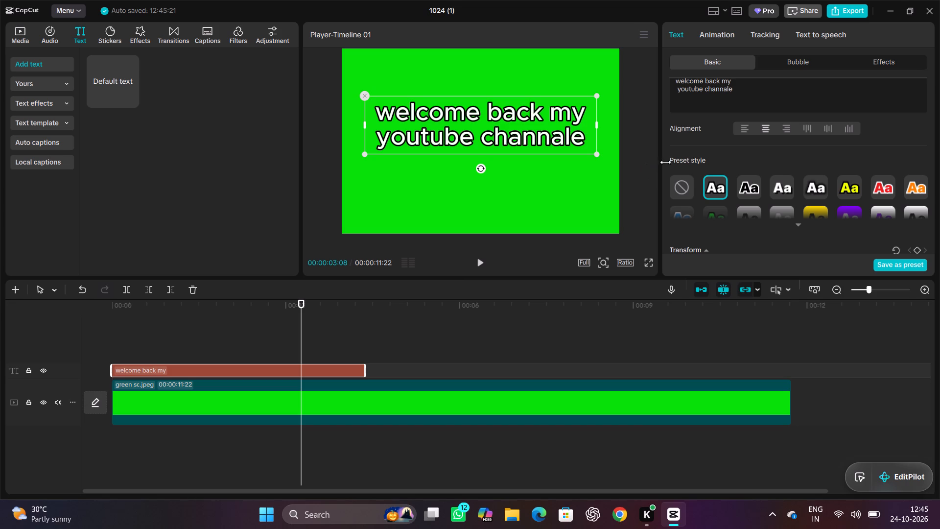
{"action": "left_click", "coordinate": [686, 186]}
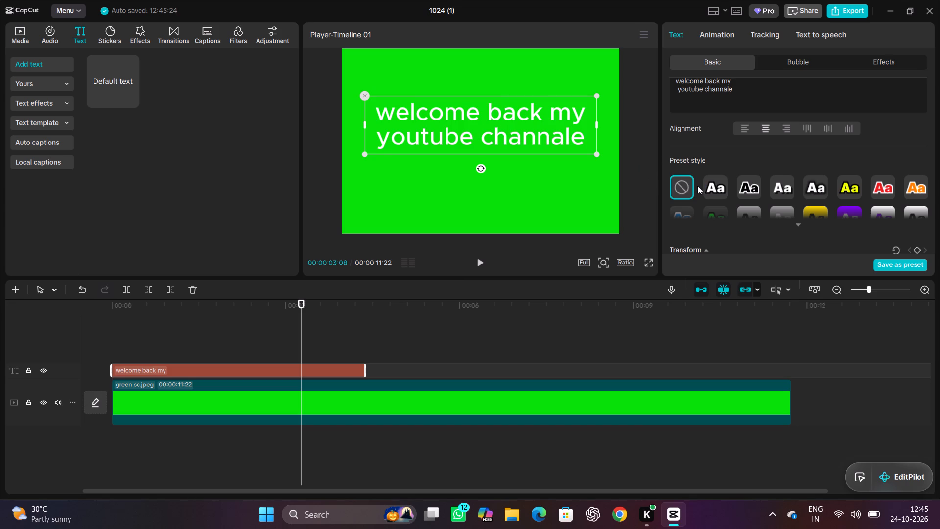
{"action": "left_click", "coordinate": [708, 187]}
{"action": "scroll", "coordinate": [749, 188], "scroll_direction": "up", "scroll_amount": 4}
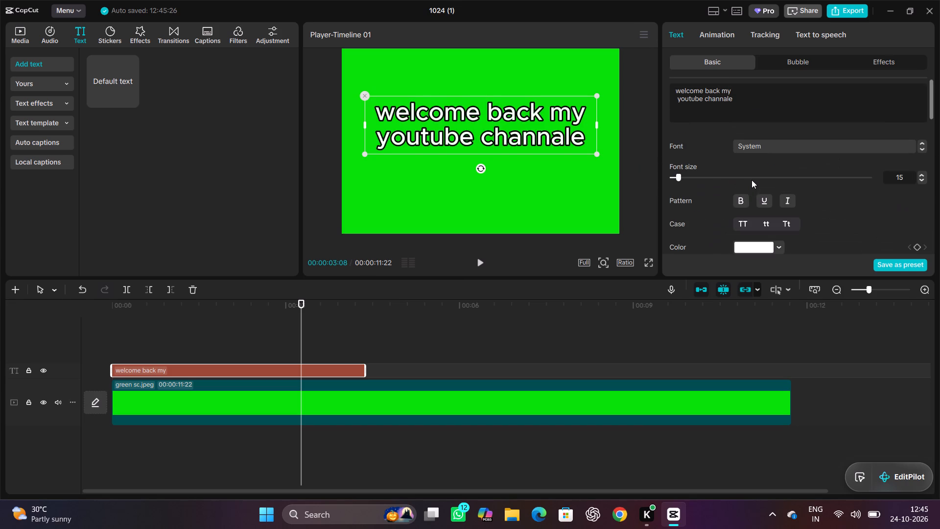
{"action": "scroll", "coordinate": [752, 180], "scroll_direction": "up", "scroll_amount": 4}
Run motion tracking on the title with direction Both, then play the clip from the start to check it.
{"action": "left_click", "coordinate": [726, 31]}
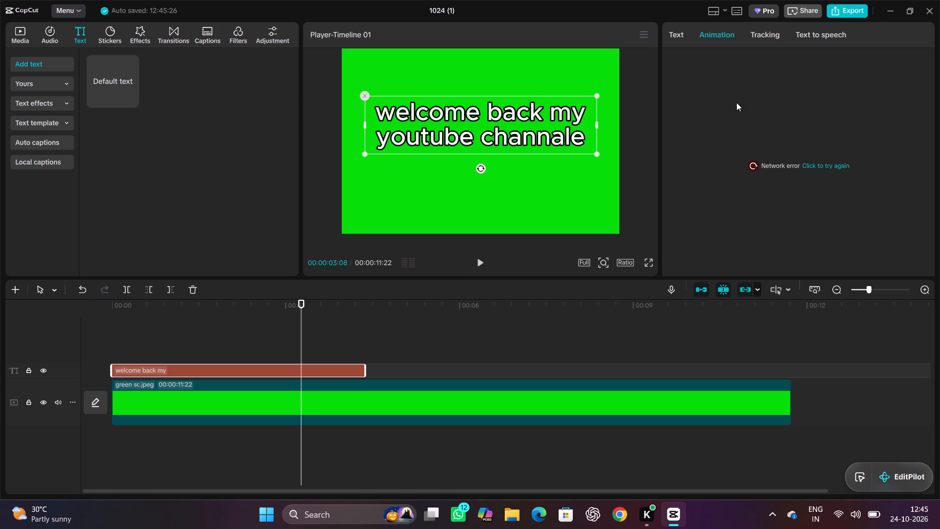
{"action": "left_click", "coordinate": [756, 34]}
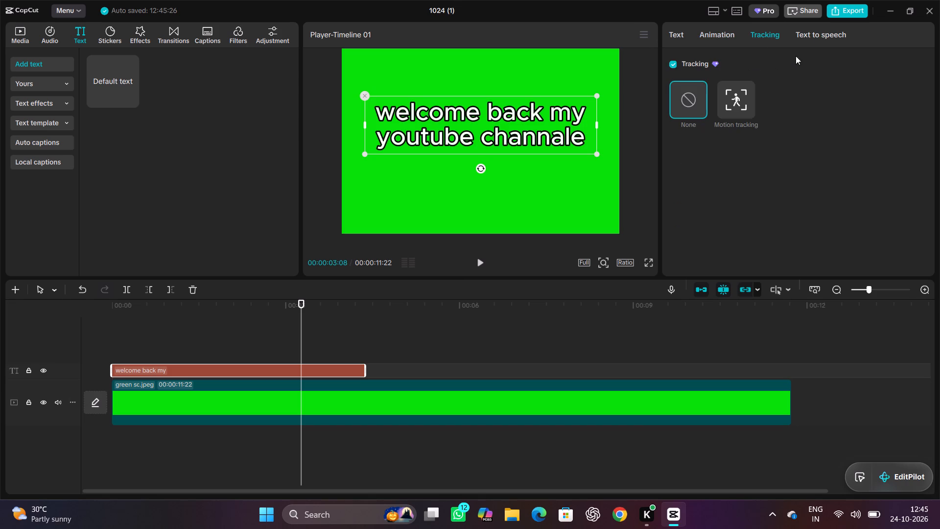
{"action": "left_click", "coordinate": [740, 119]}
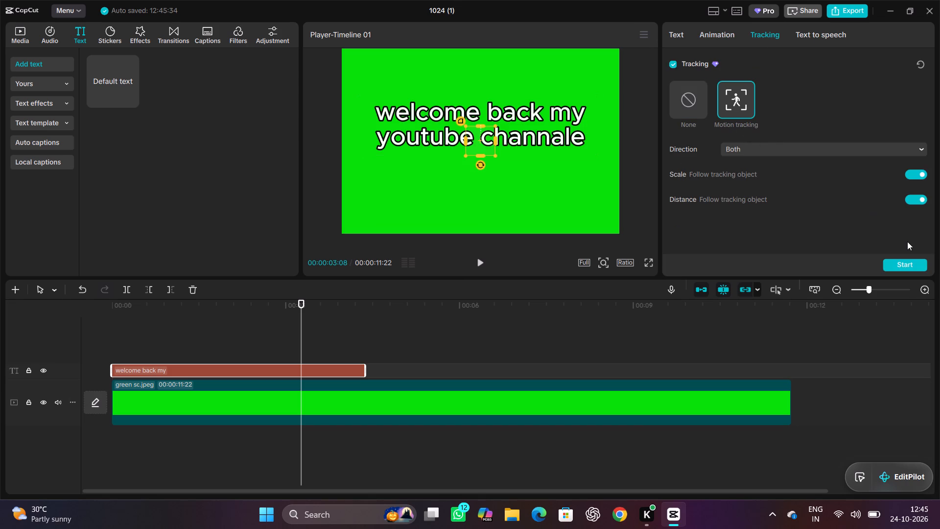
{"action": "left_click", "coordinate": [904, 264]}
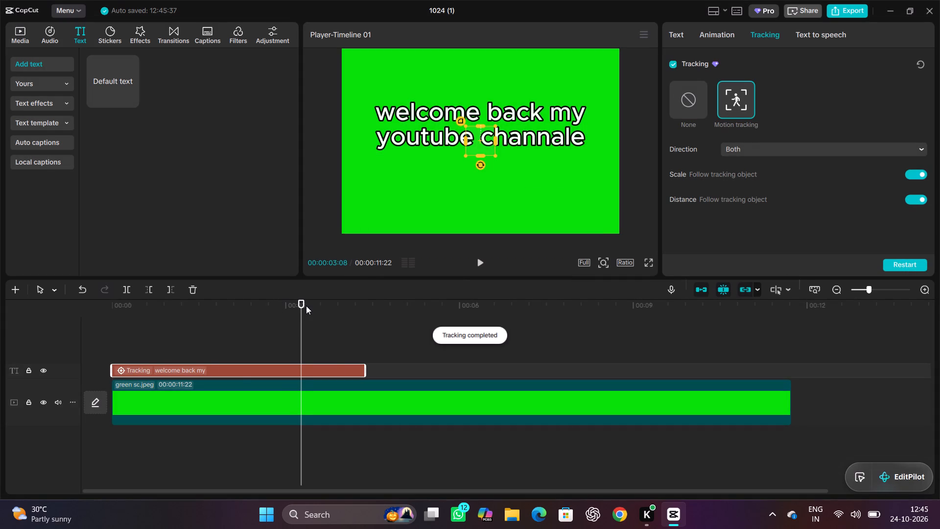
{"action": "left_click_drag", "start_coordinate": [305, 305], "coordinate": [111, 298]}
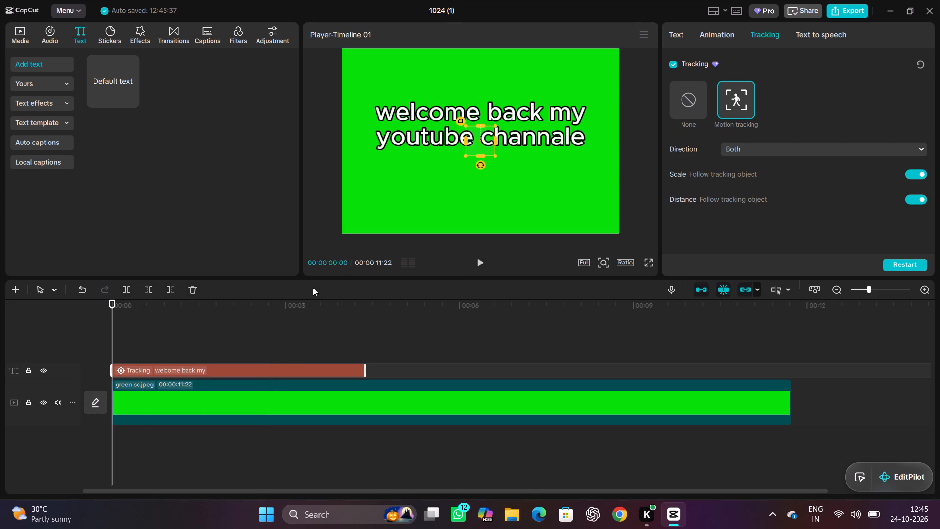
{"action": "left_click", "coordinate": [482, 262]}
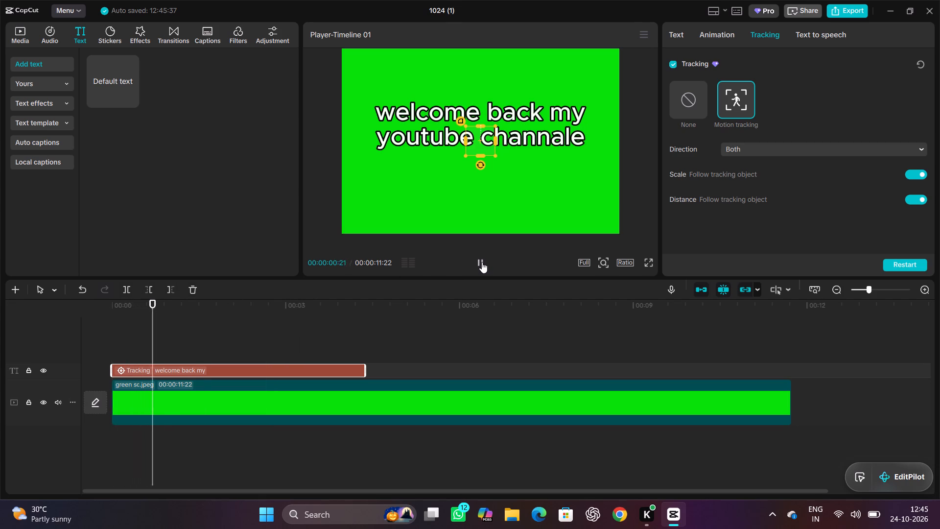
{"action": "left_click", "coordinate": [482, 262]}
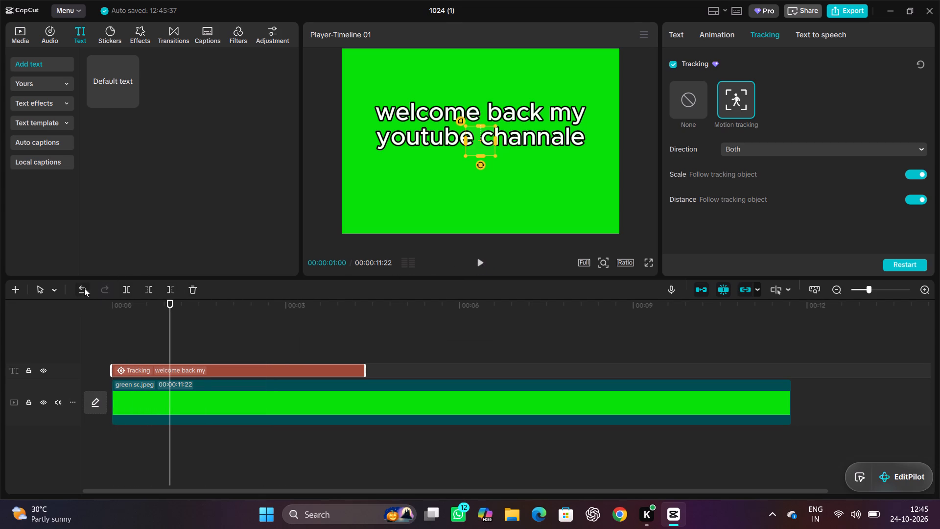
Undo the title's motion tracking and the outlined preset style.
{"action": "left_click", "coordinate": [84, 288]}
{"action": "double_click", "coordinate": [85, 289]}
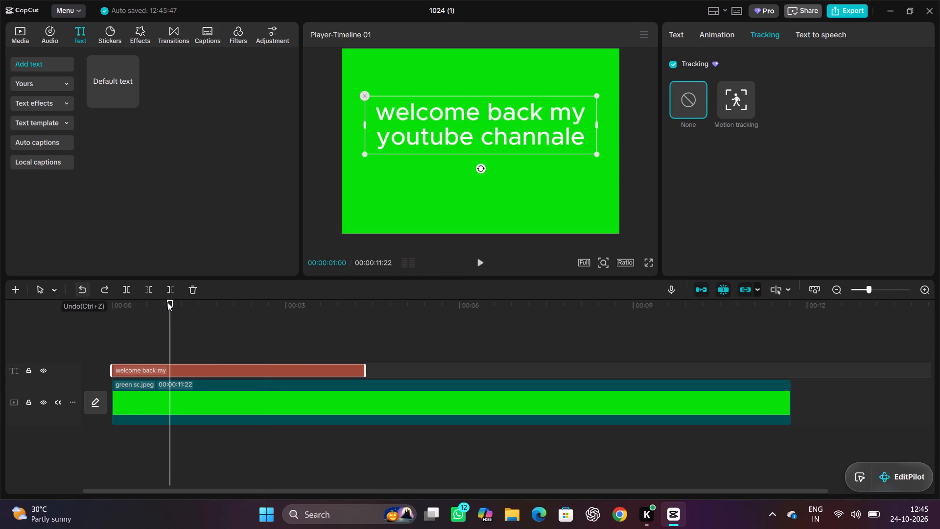
Apply the first preset style, white text with a black outline, to the title.
{"action": "left_click", "coordinate": [674, 33]}
{"action": "scroll", "coordinate": [790, 219], "scroll_direction": "down", "scroll_amount": 2}
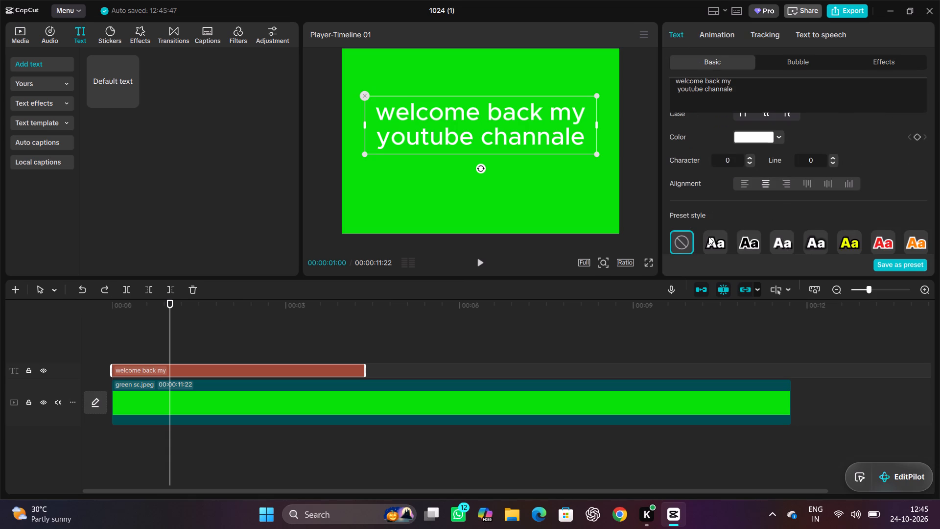
{"action": "left_click", "coordinate": [709, 237]}
{"action": "scroll", "coordinate": [736, 158], "scroll_direction": "up", "scroll_amount": 4}
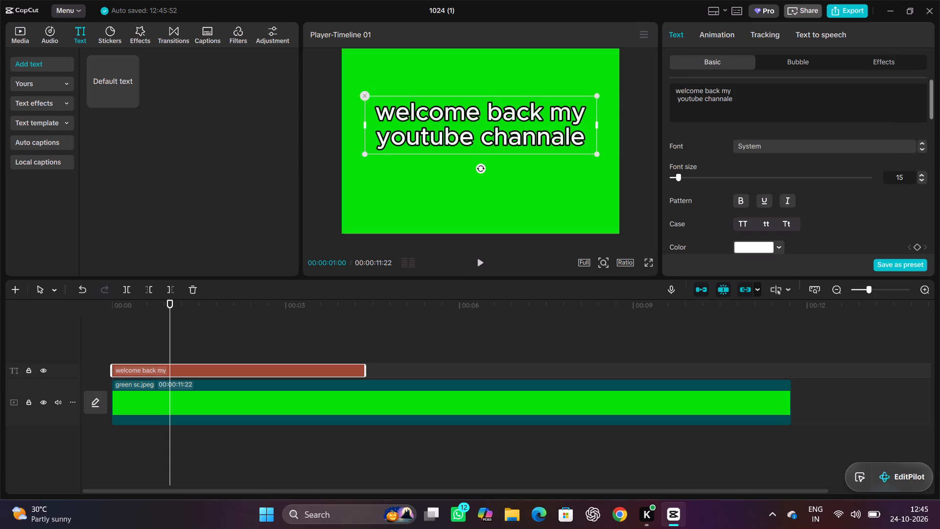
Add a plane rotation keyframe to the title clip at 00:00:02:28.
{"action": "scroll", "coordinate": [803, 201], "scroll_direction": "down", "scroll_amount": 6}
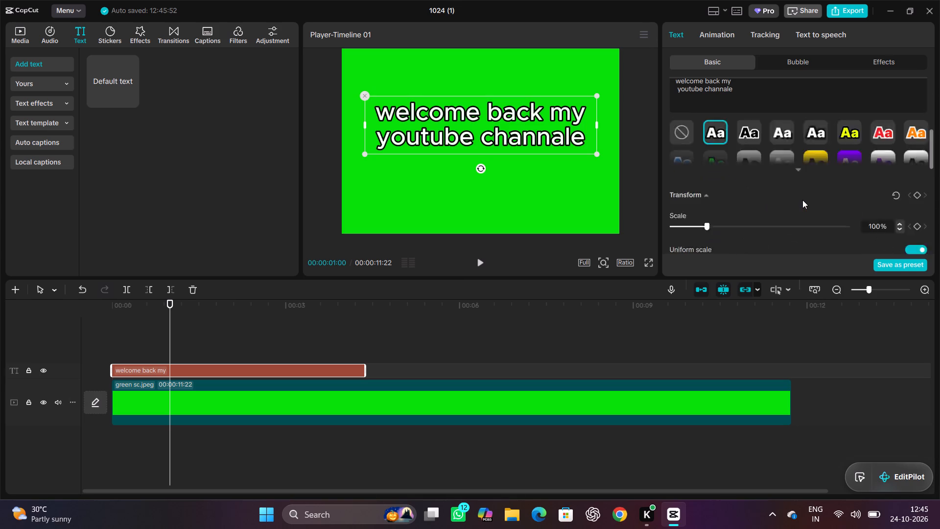
{"action": "scroll", "coordinate": [802, 200], "scroll_direction": "down", "scroll_amount": 2}
{"action": "scroll", "coordinate": [802, 198], "scroll_direction": "up", "scroll_amount": 2}
{"action": "scroll", "coordinate": [766, 202], "scroll_direction": "down", "scroll_amount": 1}
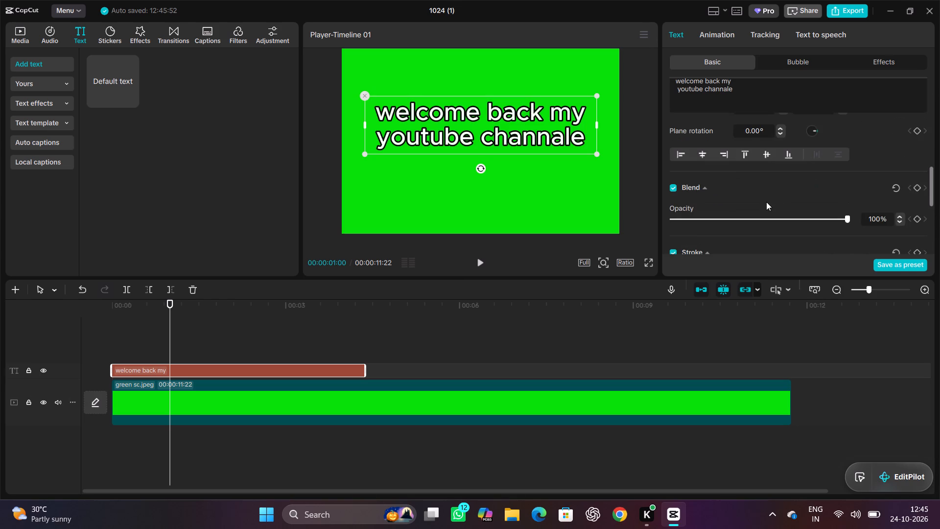
{"action": "scroll", "coordinate": [714, 192], "scroll_direction": "down", "scroll_amount": 1}
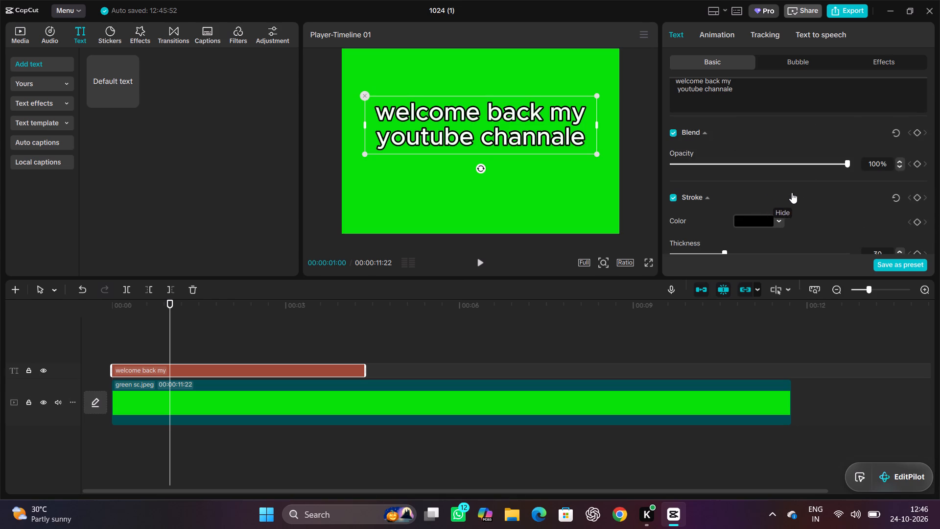
{"action": "scroll", "coordinate": [817, 193], "scroll_direction": "up", "scroll_amount": 1}
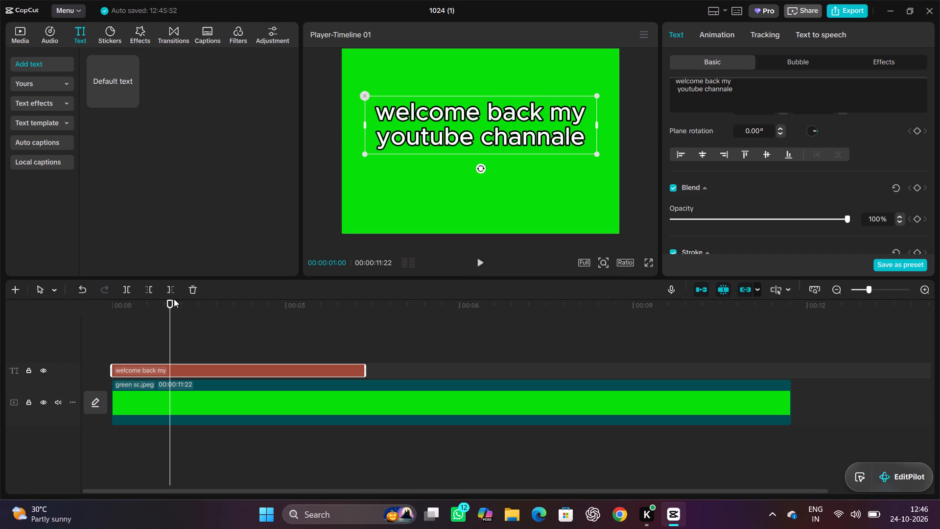
{"action": "left_click_drag", "start_coordinate": [170, 303], "coordinate": [282, 309]}
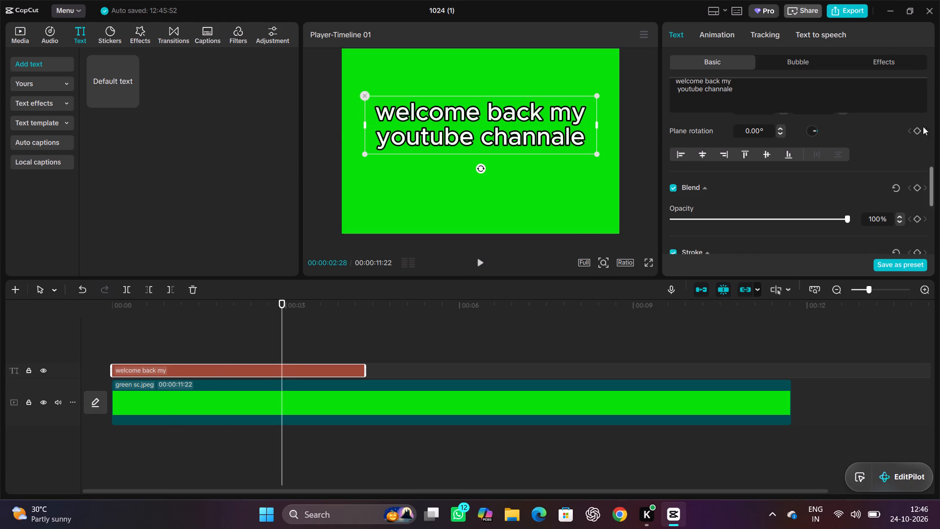
{"action": "left_click", "coordinate": [917, 131]}
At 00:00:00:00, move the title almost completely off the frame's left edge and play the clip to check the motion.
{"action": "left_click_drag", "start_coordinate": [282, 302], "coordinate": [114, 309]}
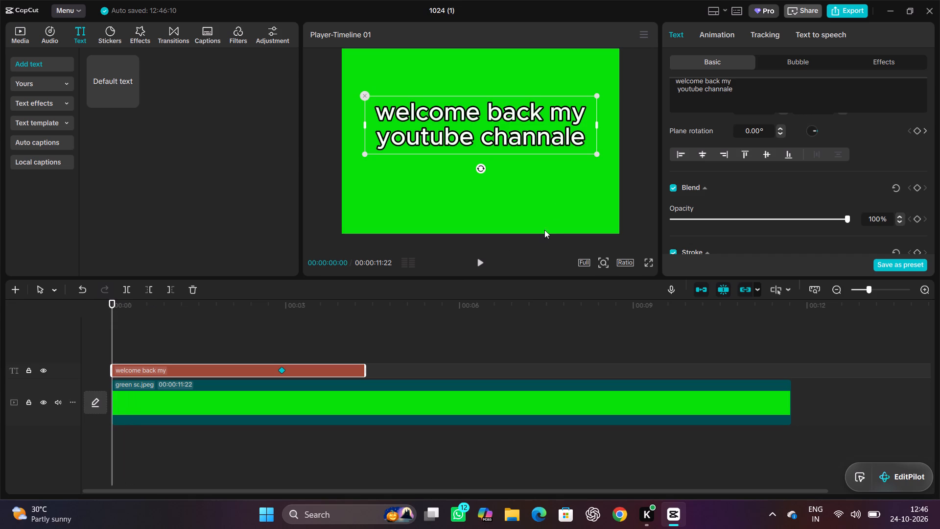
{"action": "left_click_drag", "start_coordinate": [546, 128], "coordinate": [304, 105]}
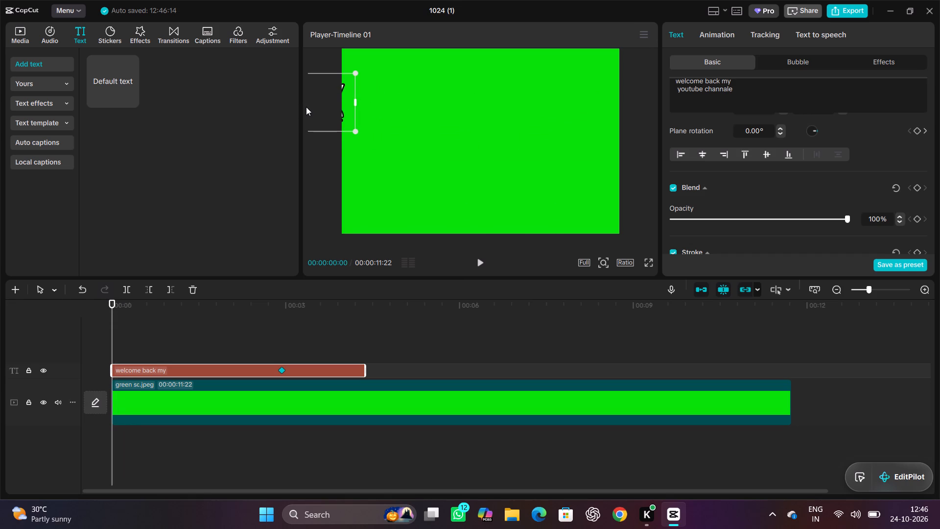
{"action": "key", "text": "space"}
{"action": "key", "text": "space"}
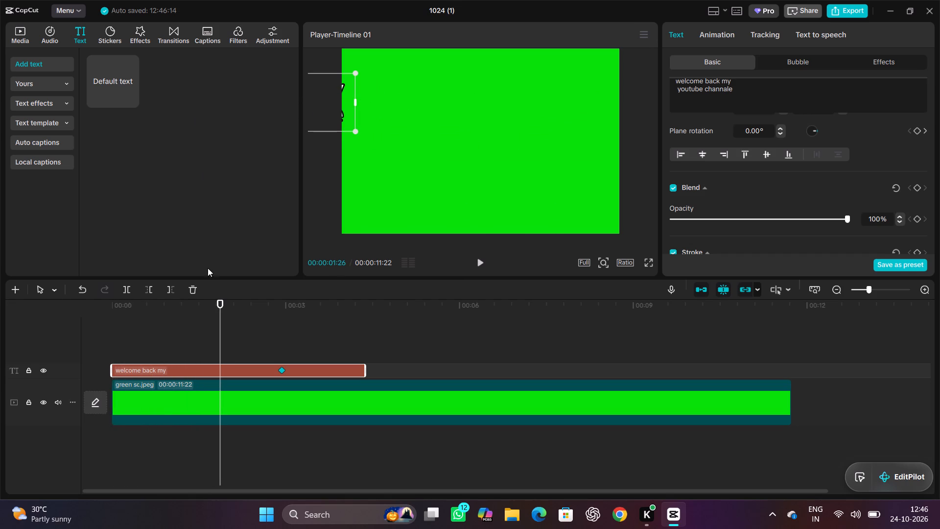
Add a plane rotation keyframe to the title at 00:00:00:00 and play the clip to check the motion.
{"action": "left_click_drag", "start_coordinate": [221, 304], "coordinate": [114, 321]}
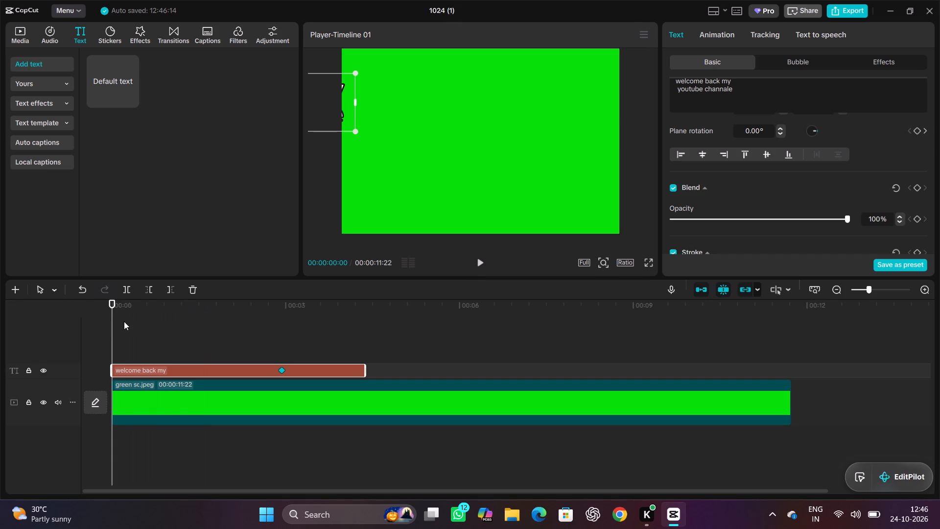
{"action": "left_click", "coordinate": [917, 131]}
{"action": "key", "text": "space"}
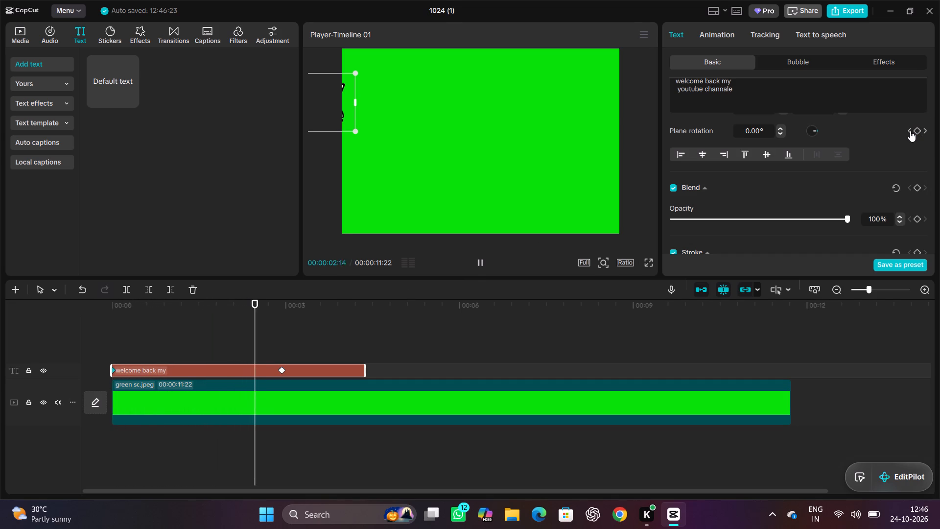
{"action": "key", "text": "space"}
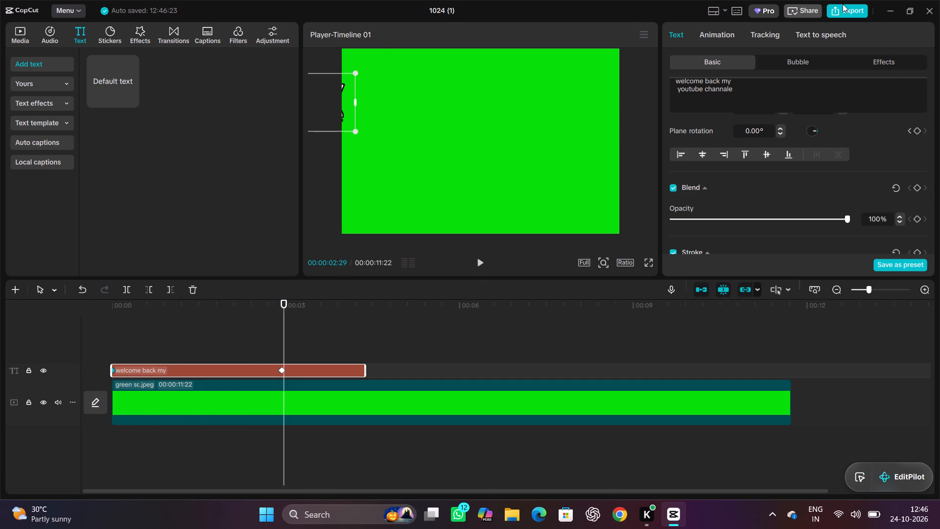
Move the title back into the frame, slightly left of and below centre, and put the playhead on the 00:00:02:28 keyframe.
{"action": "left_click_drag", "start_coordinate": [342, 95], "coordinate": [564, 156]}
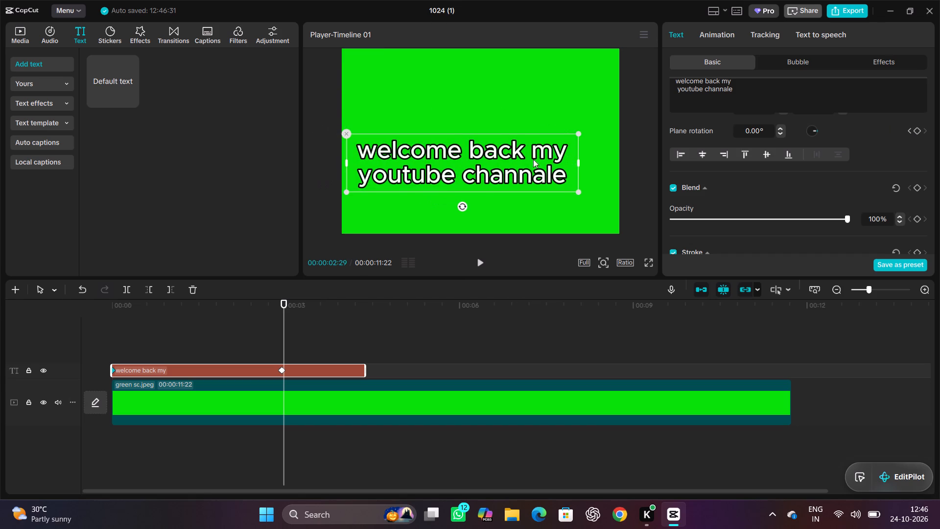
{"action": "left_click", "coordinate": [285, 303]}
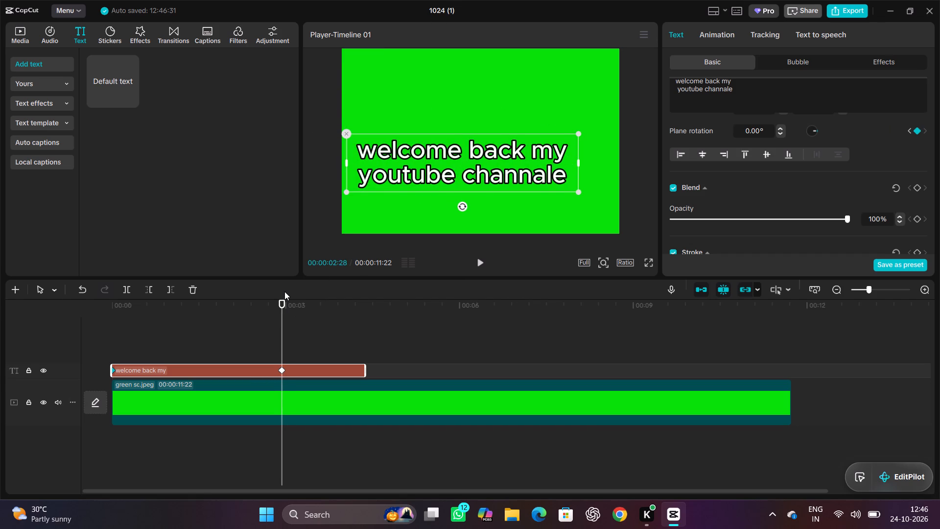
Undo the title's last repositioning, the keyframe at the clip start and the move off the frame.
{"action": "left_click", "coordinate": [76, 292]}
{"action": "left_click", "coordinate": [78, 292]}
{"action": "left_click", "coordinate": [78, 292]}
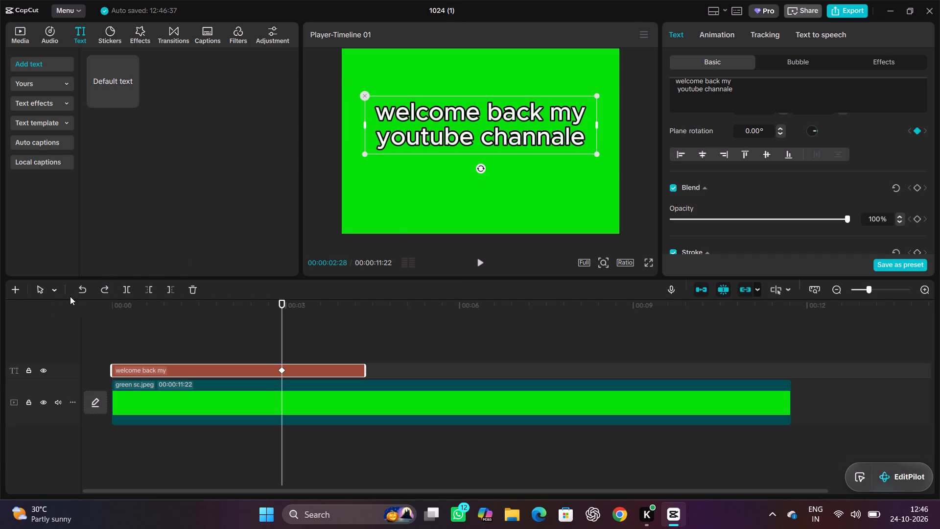
Undo the title's remaining plane rotation keyframe at 00:00:02:28.
{"action": "left_click", "coordinate": [78, 293]}
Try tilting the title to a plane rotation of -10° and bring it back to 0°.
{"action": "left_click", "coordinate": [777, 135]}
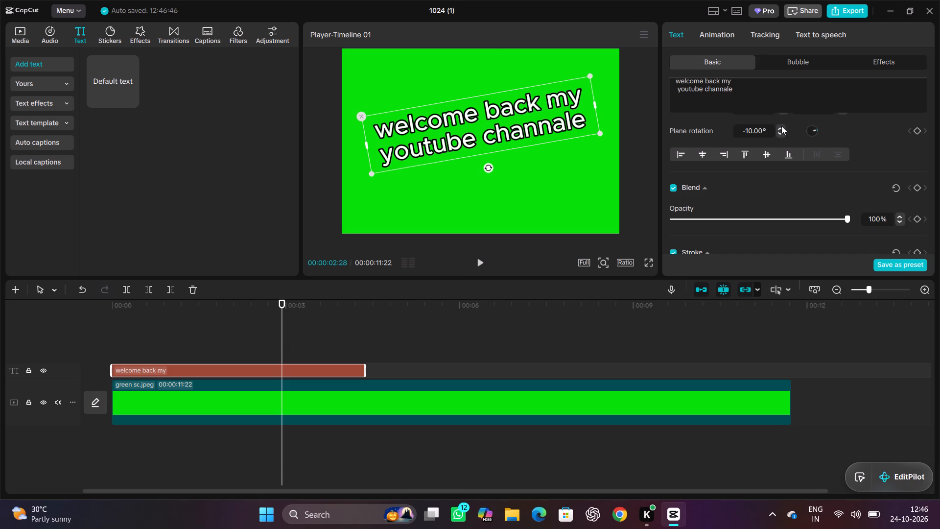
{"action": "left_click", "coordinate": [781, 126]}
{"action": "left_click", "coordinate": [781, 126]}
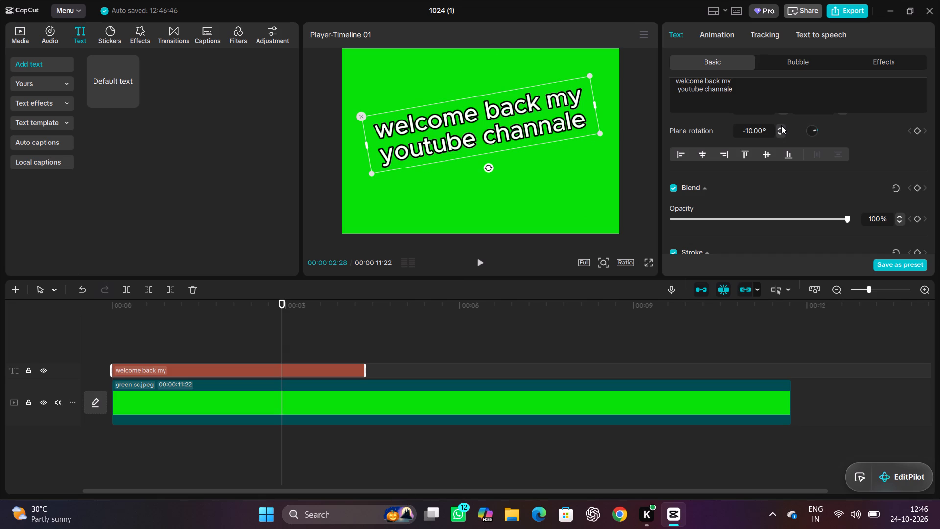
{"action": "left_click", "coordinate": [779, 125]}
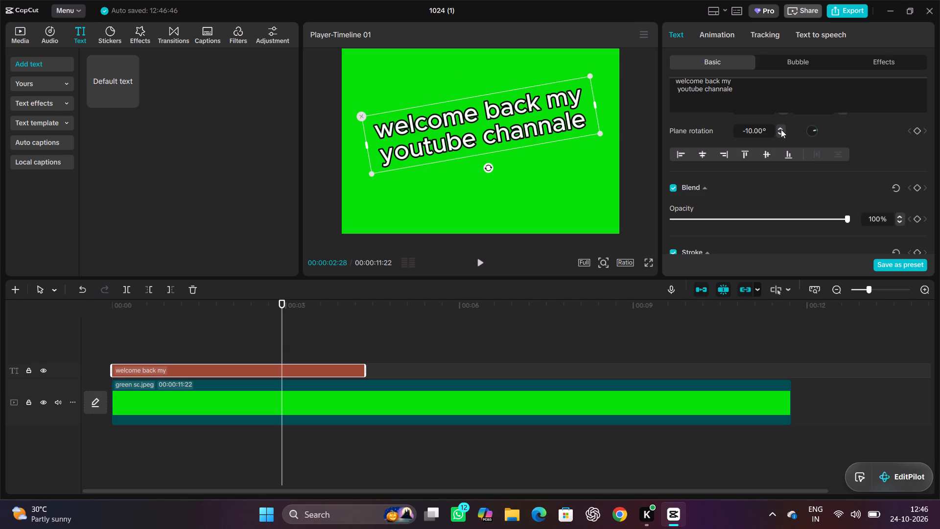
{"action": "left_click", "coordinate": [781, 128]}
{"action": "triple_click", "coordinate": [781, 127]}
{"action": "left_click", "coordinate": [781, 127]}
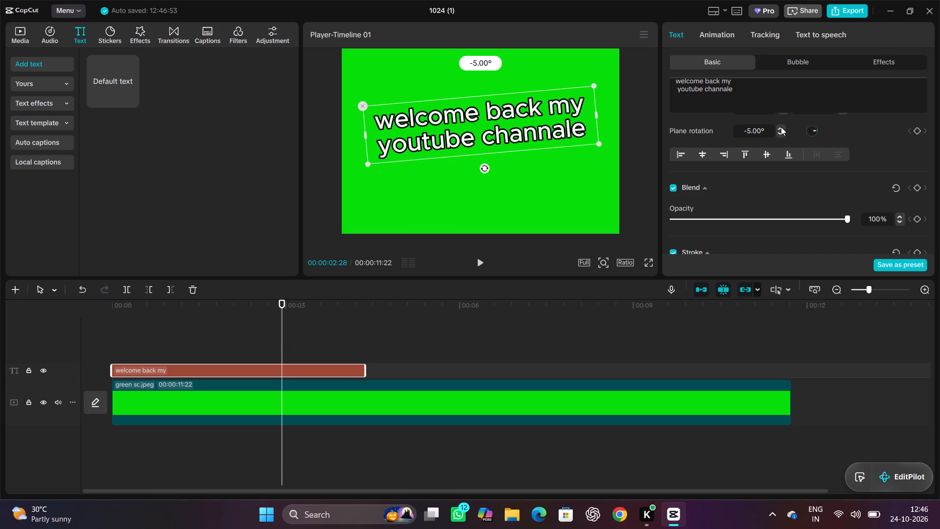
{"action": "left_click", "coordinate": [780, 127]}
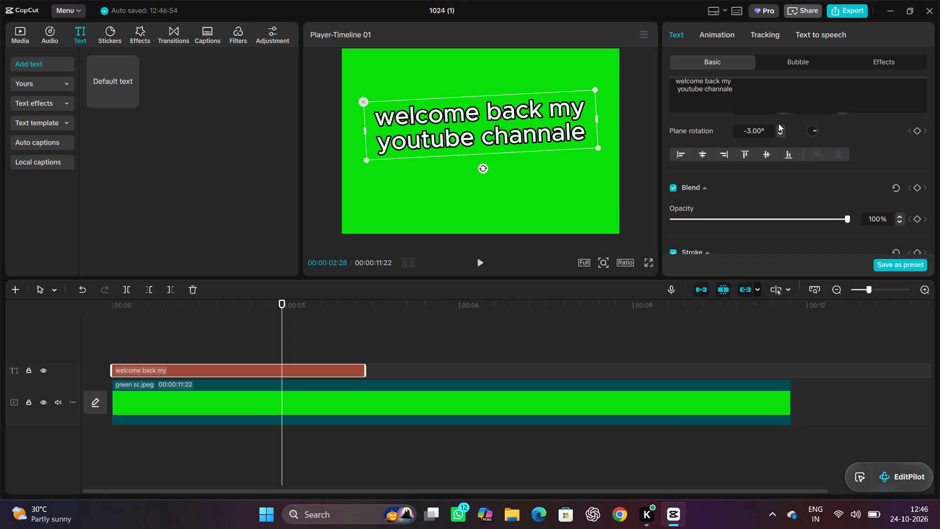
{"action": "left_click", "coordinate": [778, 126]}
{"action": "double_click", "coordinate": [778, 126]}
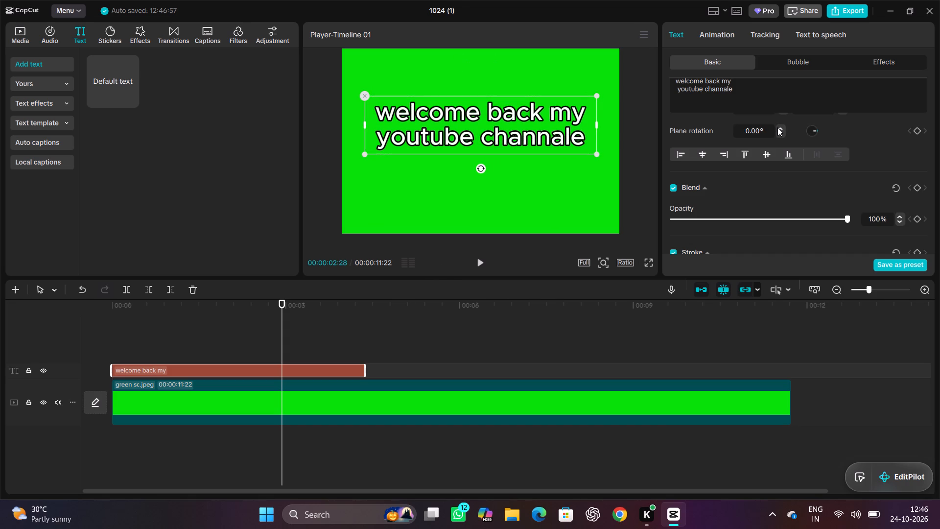
Add a keyframe for the title's whole Transform group at 00:00:02:28.
{"action": "scroll", "coordinate": [896, 162], "scroll_direction": "down", "scroll_amount": 1}
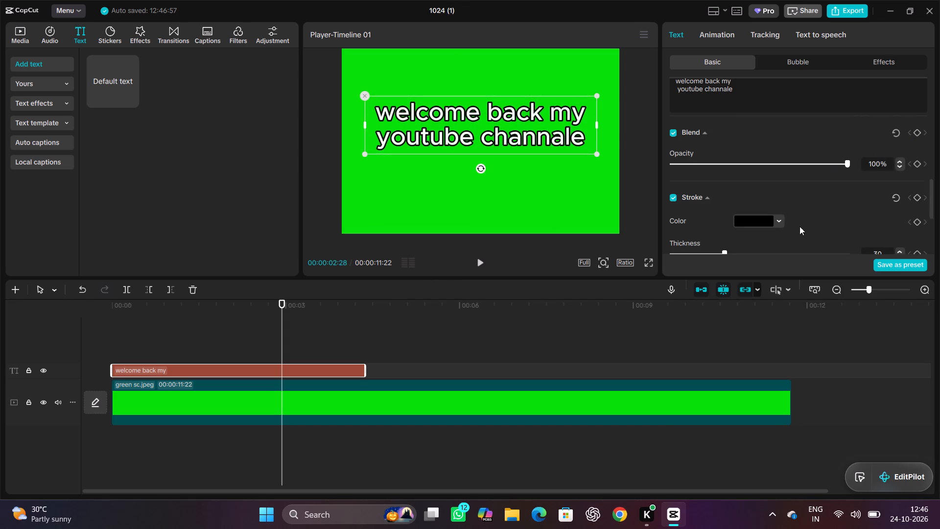
{"action": "scroll", "coordinate": [779, 221], "scroll_direction": "down", "scroll_amount": 2}
{"action": "scroll", "coordinate": [783, 196], "scroll_direction": "up", "scroll_amount": 4}
{"action": "scroll", "coordinate": [871, 160], "scroll_direction": "up", "scroll_amount": 1}
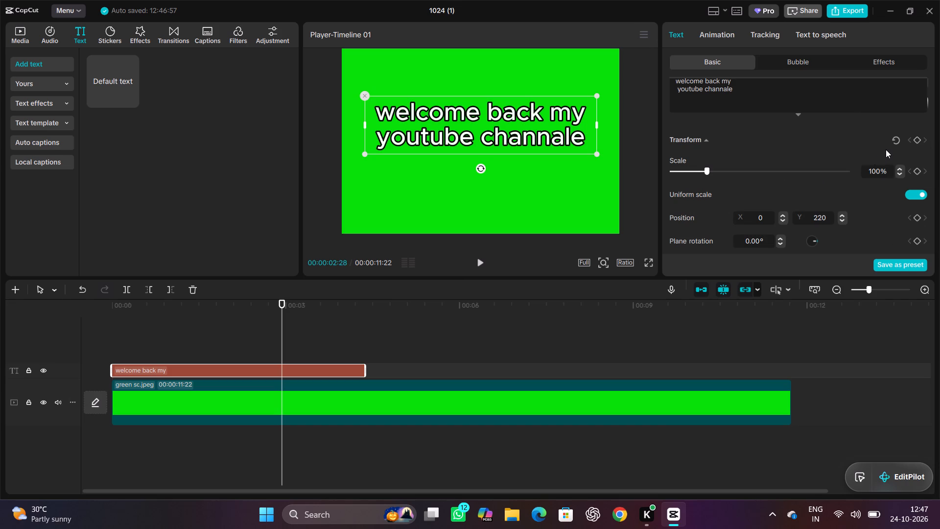
{"action": "left_click", "coordinate": [917, 143]}
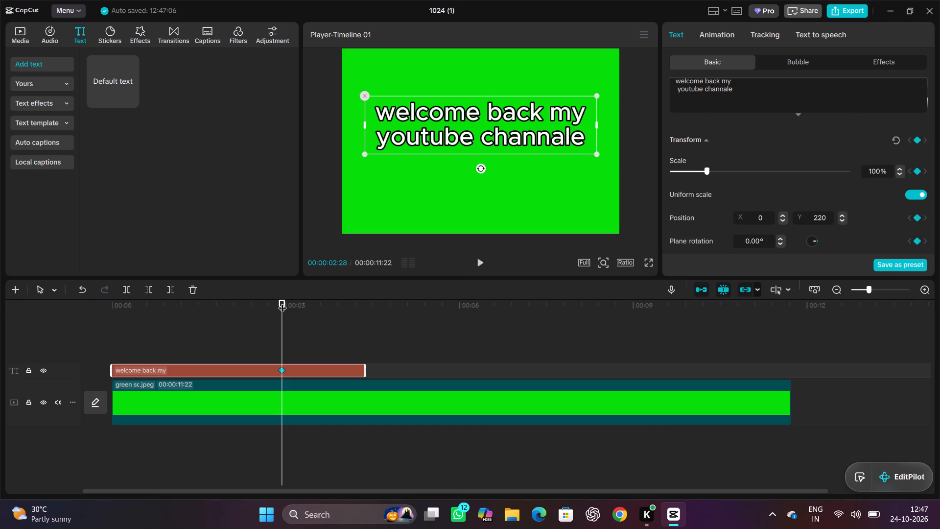
At 00:00:01:11, move the title partly off the frame's left edge, to about X -825, Y 381, and play the motion.
{"action": "left_click_drag", "start_coordinate": [283, 302], "coordinate": [191, 306]}
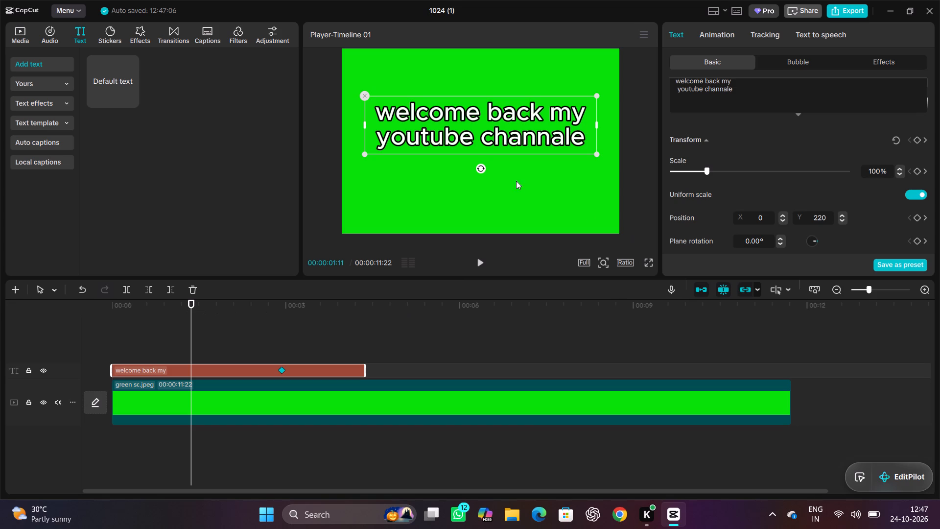
{"action": "left_click_drag", "start_coordinate": [508, 136], "coordinate": [447, 124]}
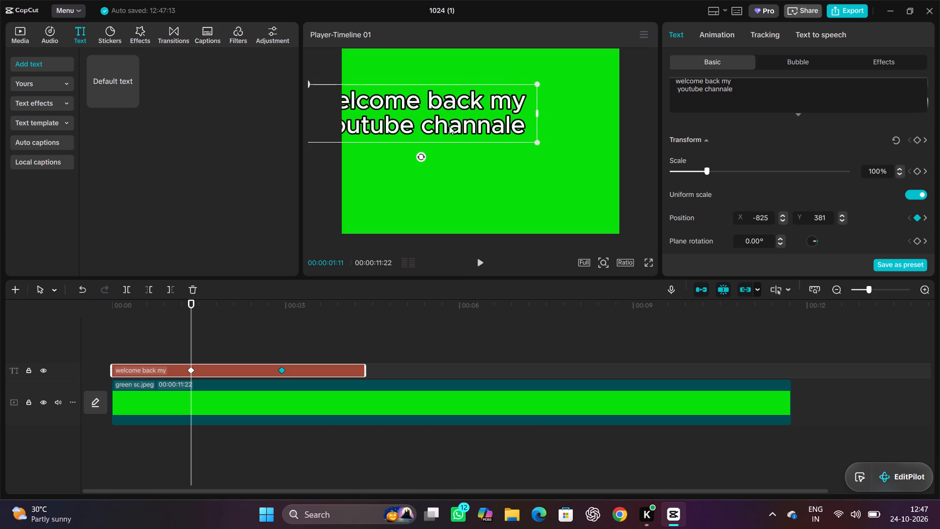
{"action": "key", "text": "space"}
{"action": "key", "text": "space"}
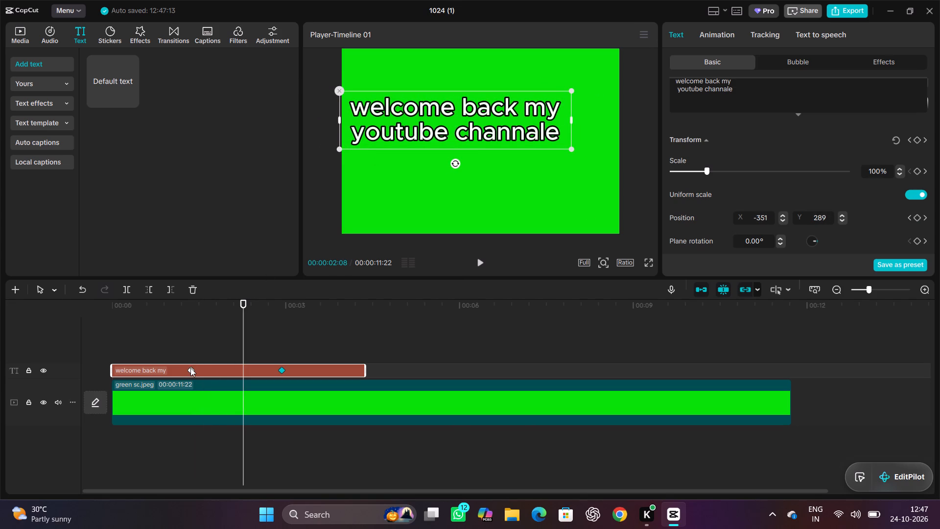
Shift the title's 00:00:01:11 position keyframe to the start of the clip.
{"action": "left_click_drag", "start_coordinate": [190, 368], "coordinate": [113, 366]}
{"action": "left_click_drag", "start_coordinate": [488, 114], "coordinate": [424, 106]}
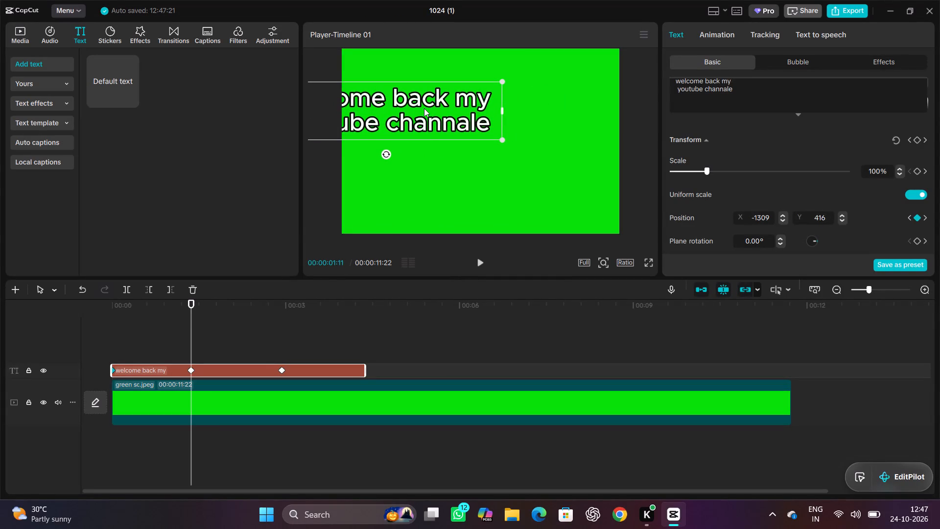
{"action": "key", "text": "ctrl+z"}
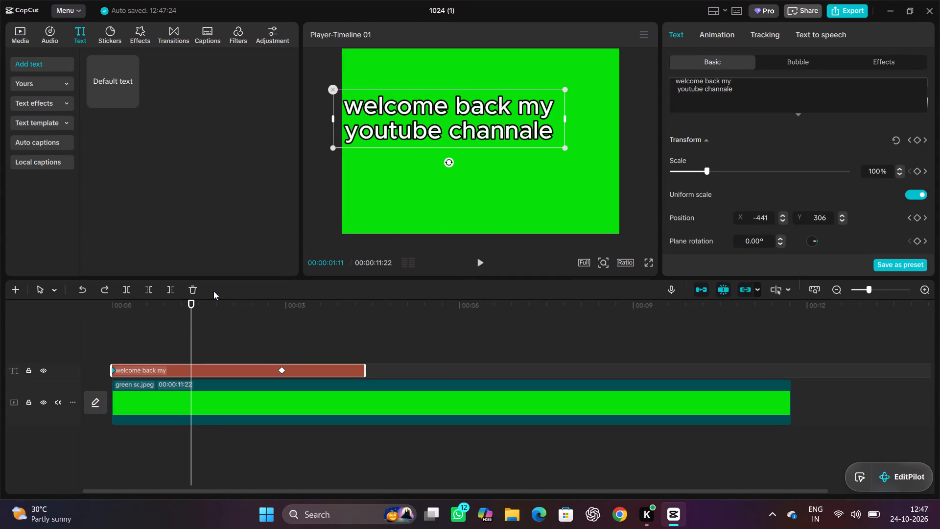
At 00:00:00:00, move the title completely outside the frame's upper-left corner, to about X -3640, Y 1683, and play the entrance.
{"action": "left_click_drag", "start_coordinate": [192, 299], "coordinate": [163, 299]}
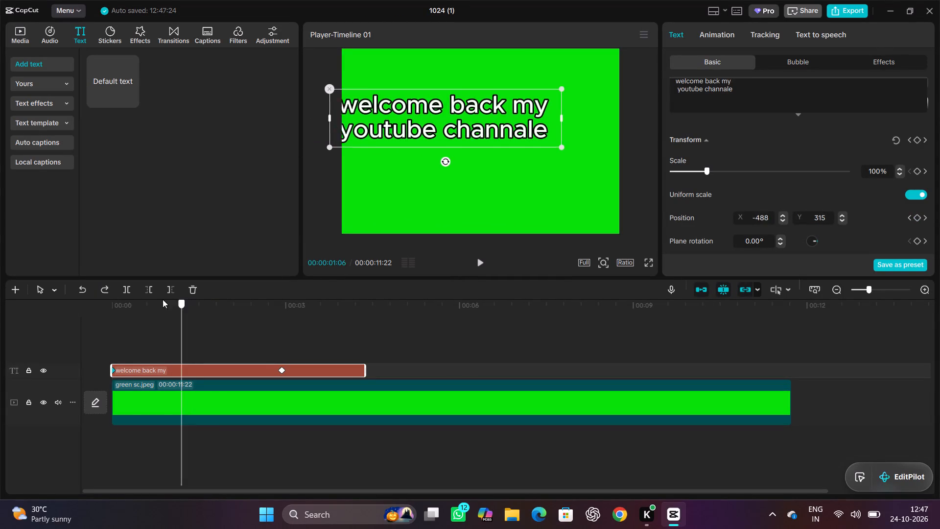
{"action": "left_click_drag", "start_coordinate": [163, 299], "coordinate": [84, 308]}
{"action": "left_click_drag", "start_coordinate": [439, 105], "coordinate": [438, 105]}
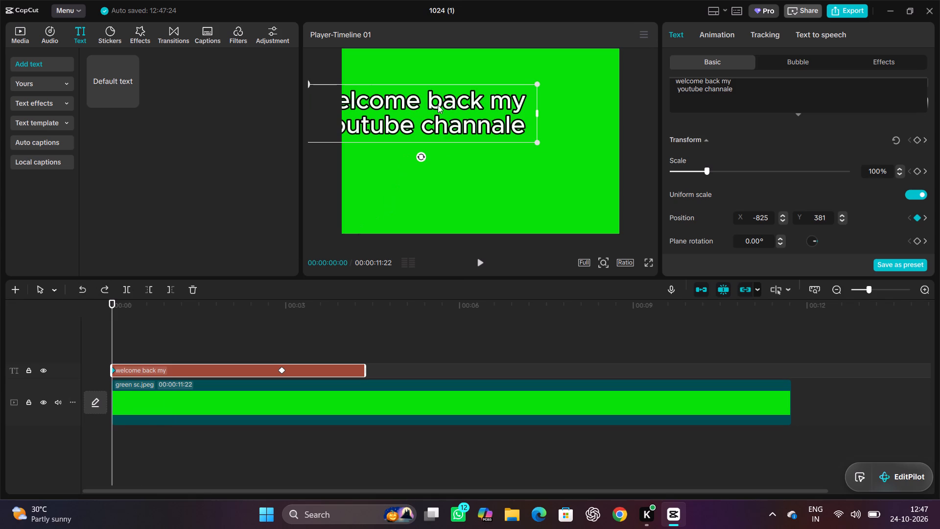
{"action": "left_click_drag", "start_coordinate": [438, 105], "coordinate": [234, 13]}
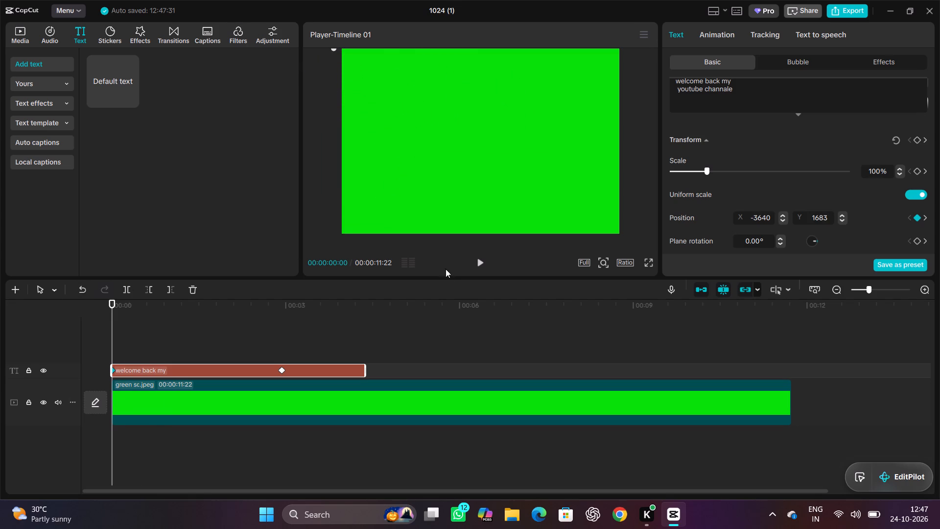
{"action": "key", "text": "space"}
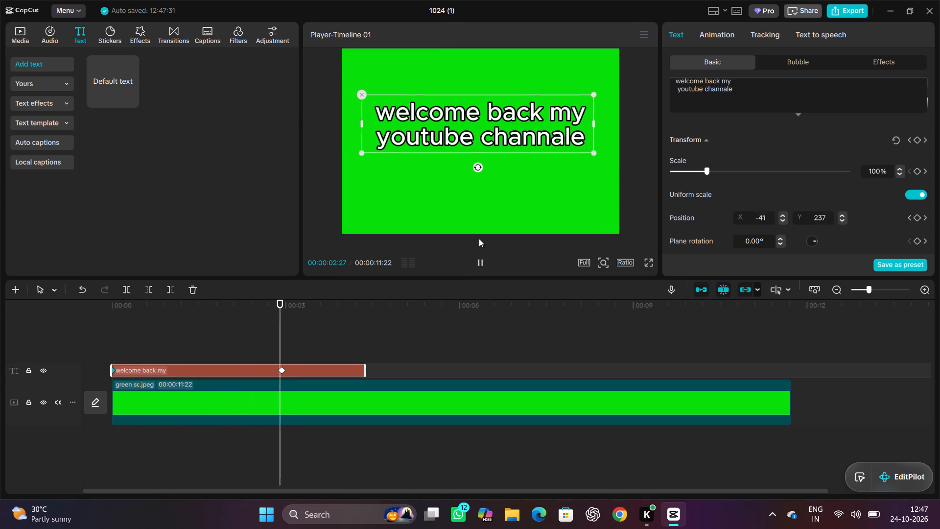
{"action": "key", "text": "space"}
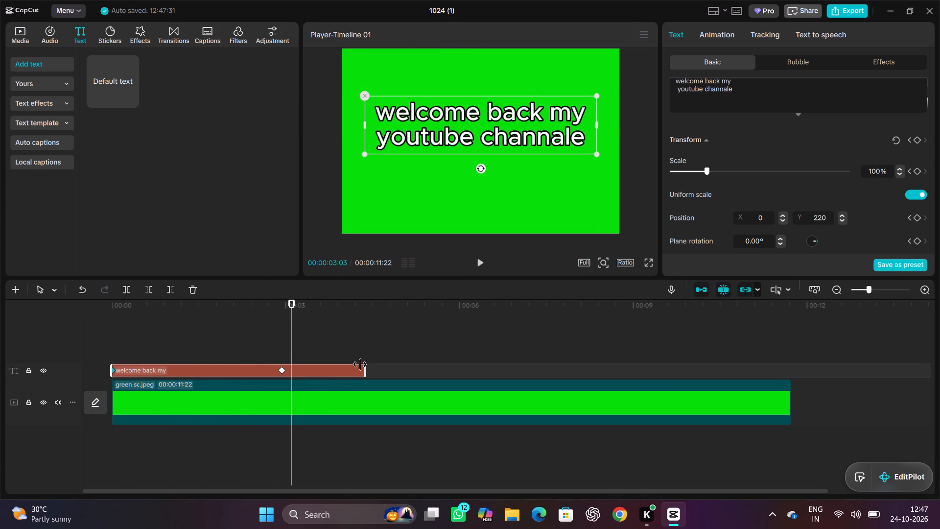
Extend the end of the title clip to a little past the 00:09 mark on the timeline.
{"action": "left_click_drag", "start_coordinate": [362, 368], "coordinate": [658, 384]}
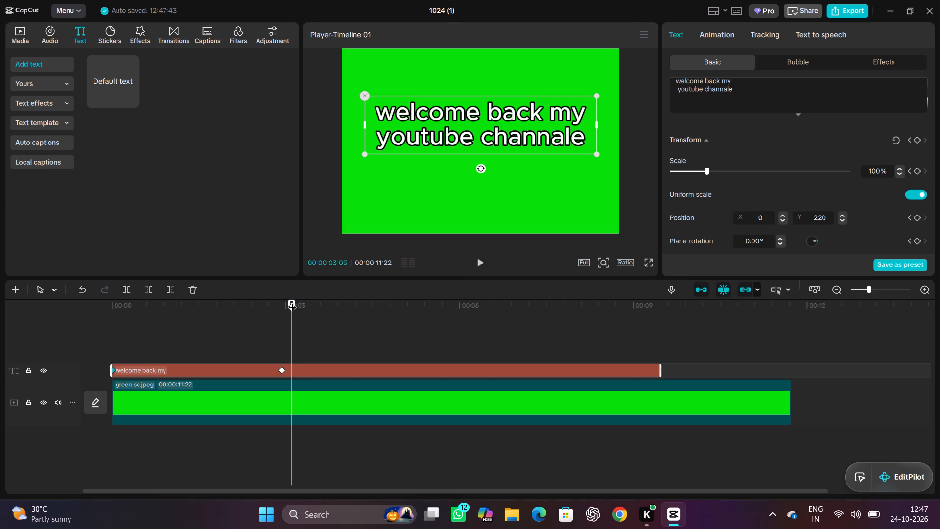
At 00:00:05:08, move the title down to the bottom of the frame, at about X -47, Y -770.
{"action": "left_click_drag", "start_coordinate": [292, 301], "coordinate": [417, 306]}
{"action": "left_click_drag", "start_coordinate": [471, 124], "coordinate": [468, 196]}
{"action": "left_click", "coordinate": [416, 297]}
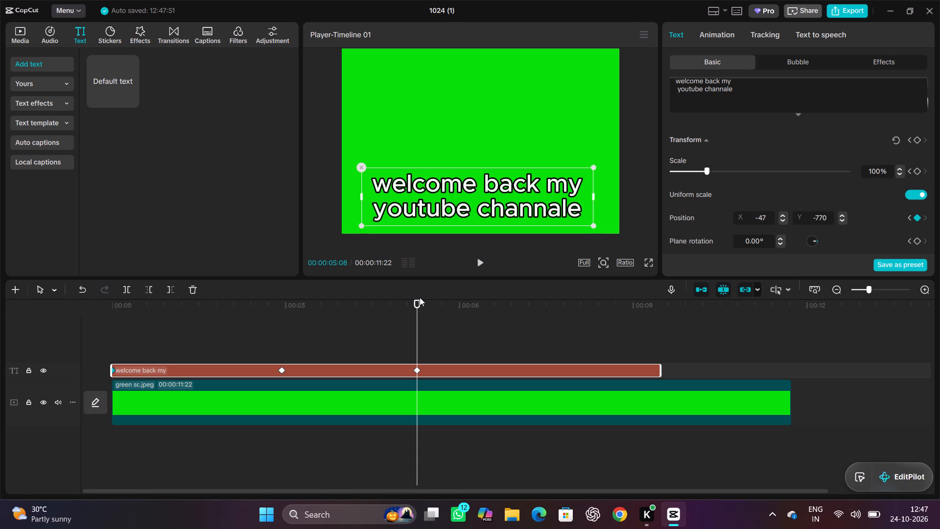
At 00:00:06:18, move the title out past the frame's upper-right corner, to about X 3344, Y 1524.
{"action": "left_click_drag", "start_coordinate": [416, 303], "coordinate": [478, 311]}
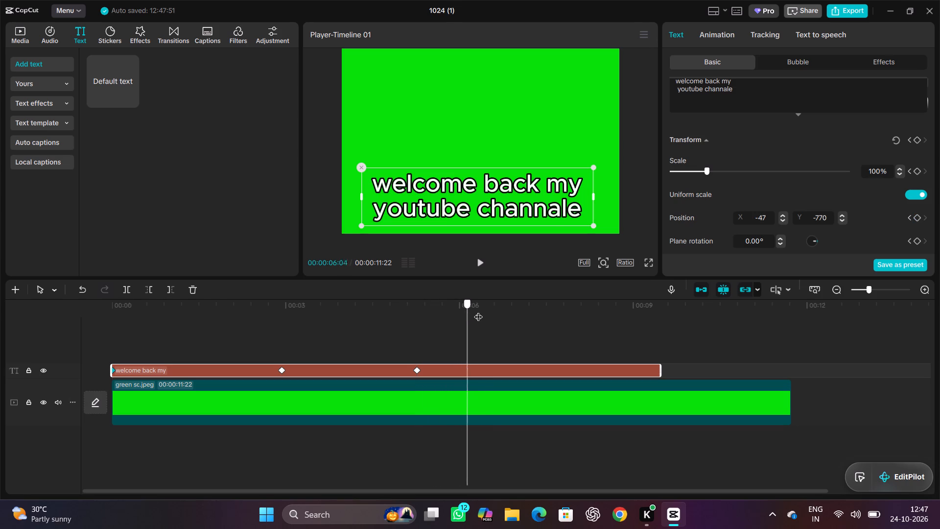
{"action": "left_click_drag", "start_coordinate": [478, 311], "coordinate": [494, 303]}
{"action": "left_click_drag", "start_coordinate": [472, 208], "coordinate": [659, 68]}
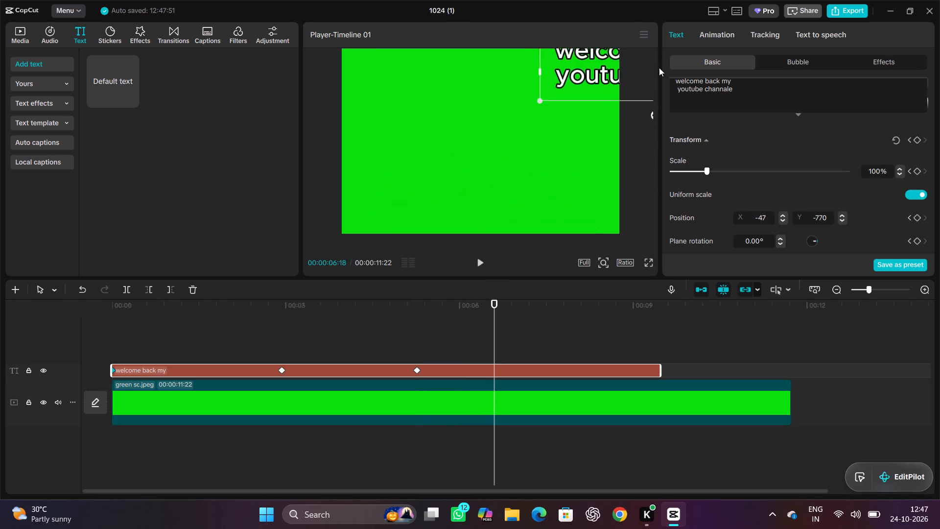
{"action": "left_click_drag", "start_coordinate": [659, 68], "coordinate": [706, 42]}
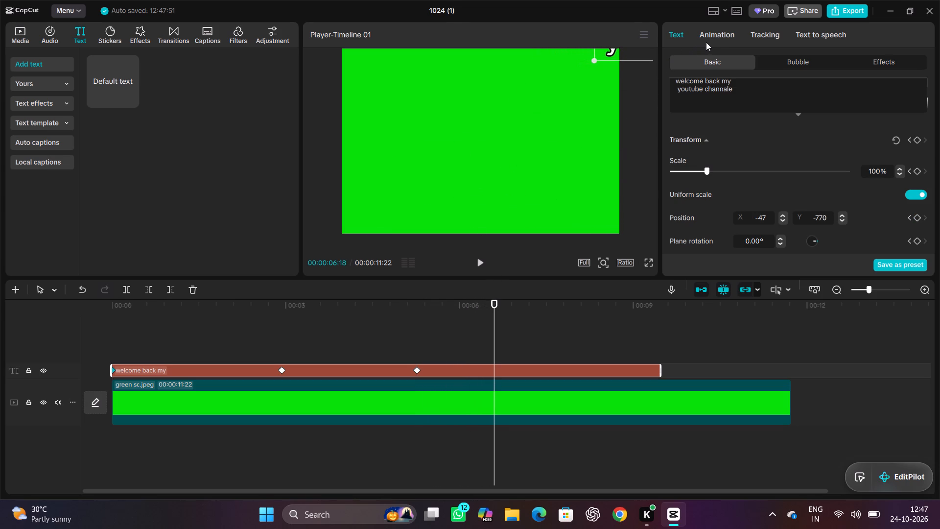
{"action": "left_click_drag", "start_coordinate": [706, 42], "coordinate": [716, 42]}
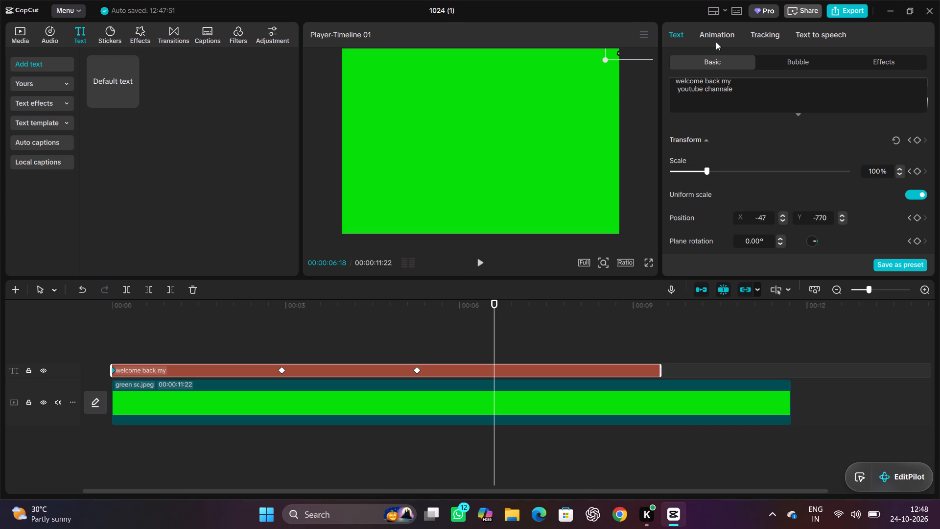
{"action": "left_click_drag", "start_coordinate": [716, 42], "coordinate": [717, 42]}
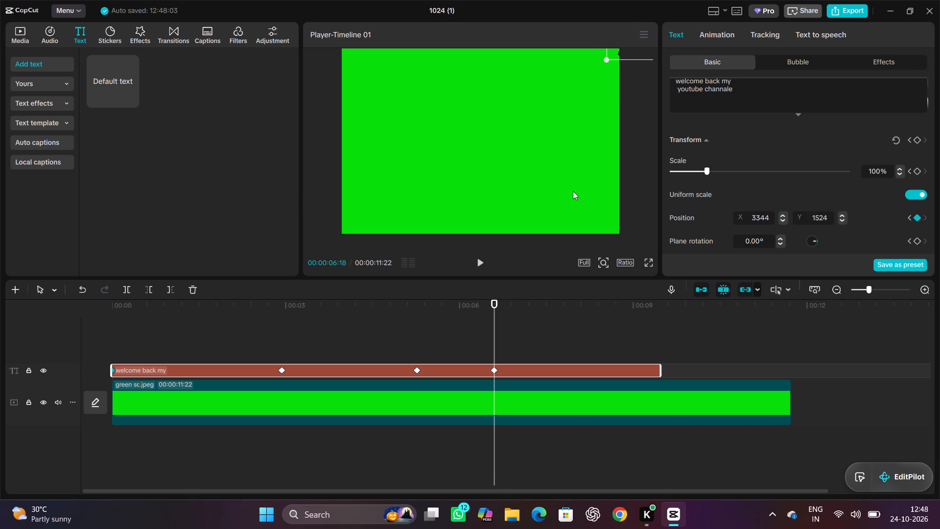
Scrub through the title's exit motion and shift its last keyframe slightly later, to just before the 00:07 mark.
{"action": "left_click_drag", "start_coordinate": [493, 299], "coordinate": [487, 300]}
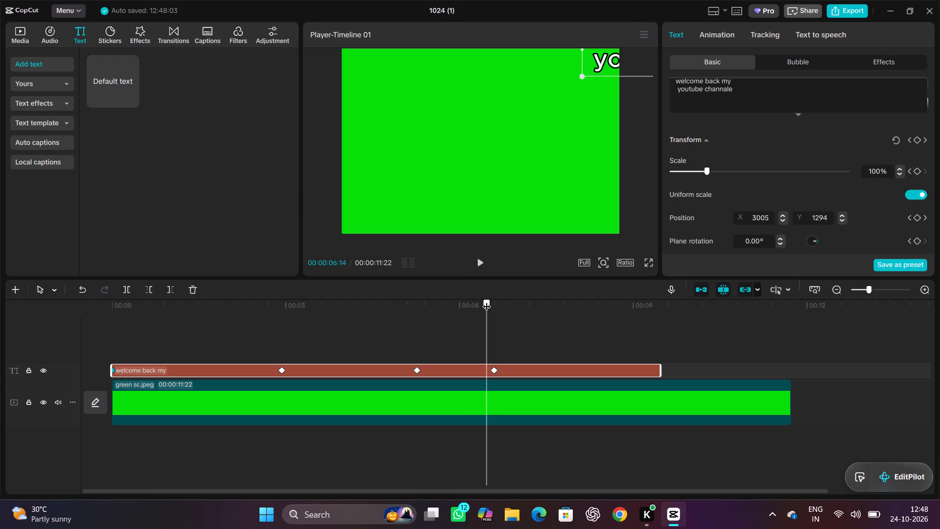
{"action": "left_click_drag", "start_coordinate": [487, 300], "coordinate": [462, 306]}
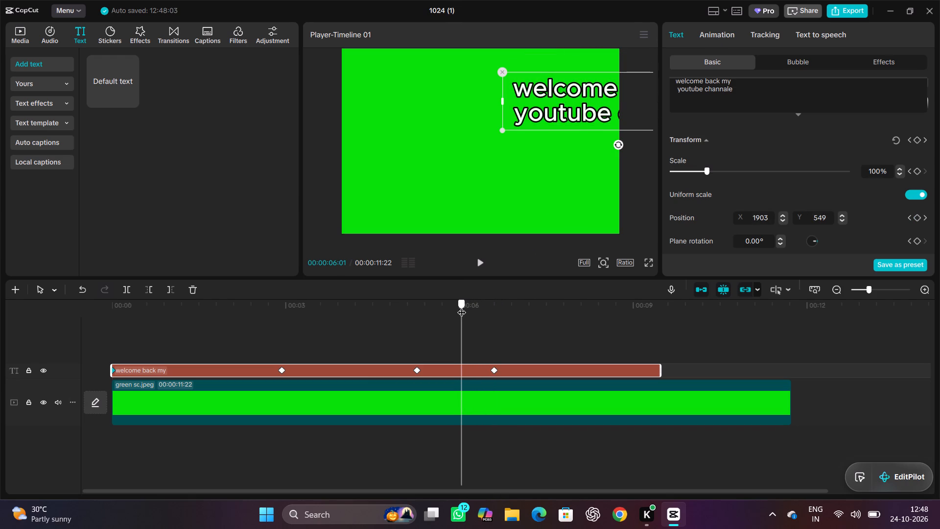
{"action": "left_click_drag", "start_coordinate": [462, 306], "coordinate": [474, 304]}
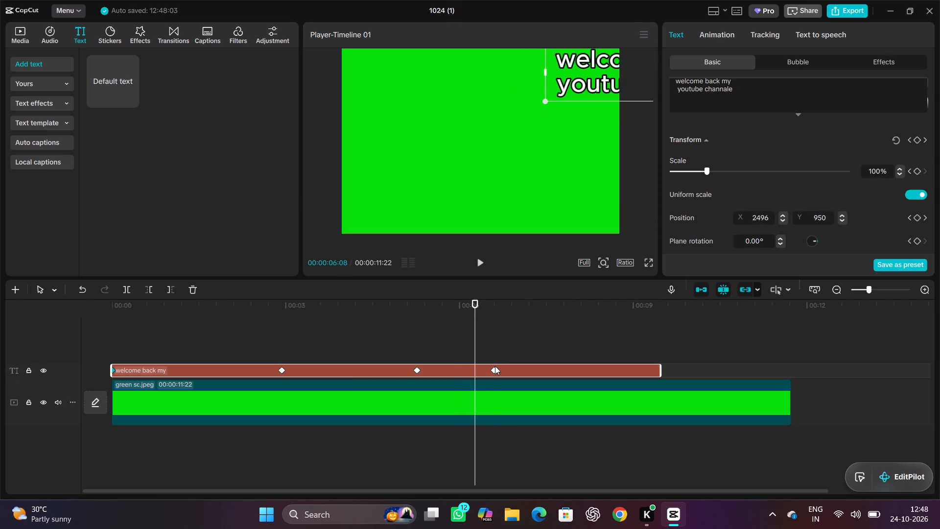
{"action": "left_click_drag", "start_coordinate": [495, 366], "coordinate": [511, 360]}
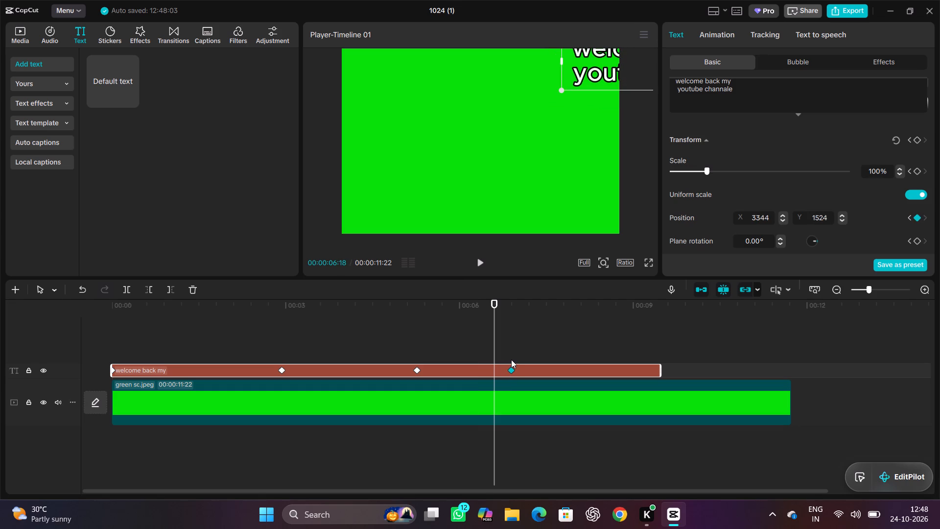
{"action": "left_click_drag", "start_coordinate": [511, 360], "coordinate": [511, 359]}
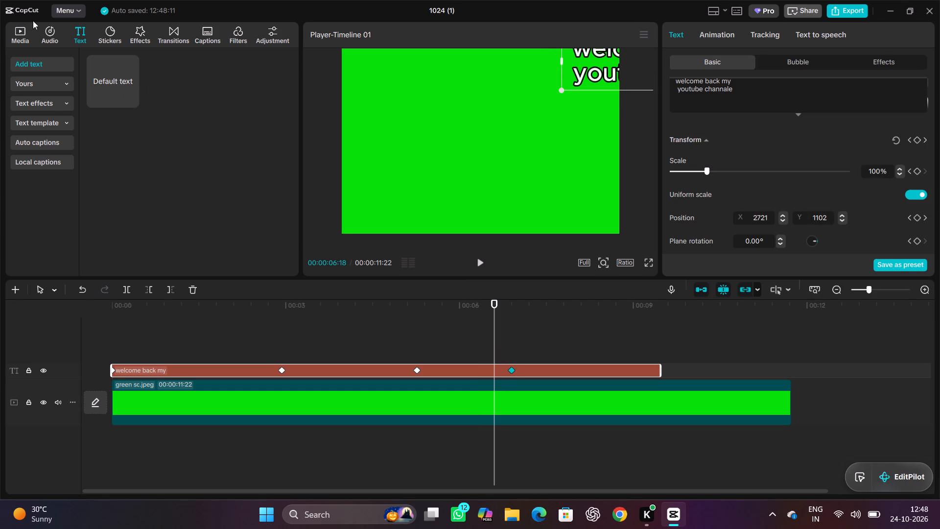
Import the first "Confused Entrepreneurs" JPG from the Downloads folder into the project media.
{"action": "left_click", "coordinate": [21, 34]}
{"action": "left_click", "coordinate": [103, 63]}
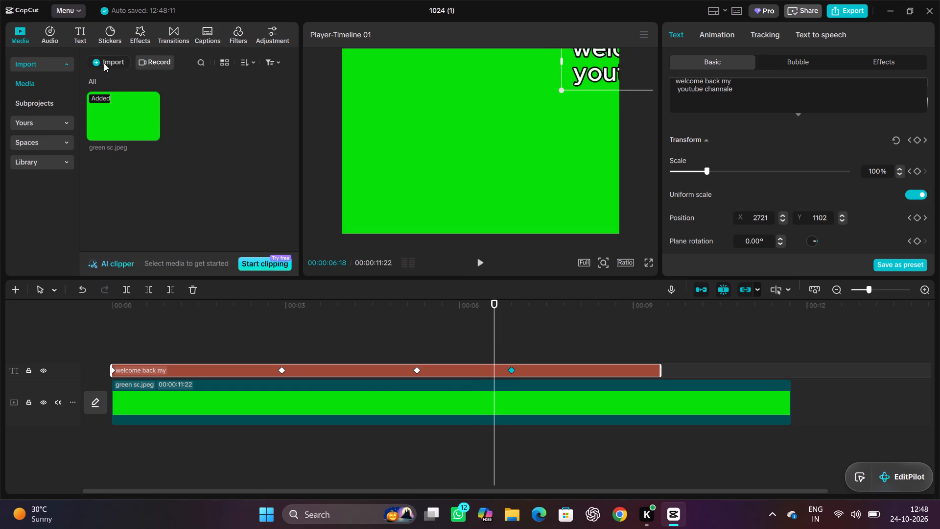
{"action": "left_click", "coordinate": [147, 88]}
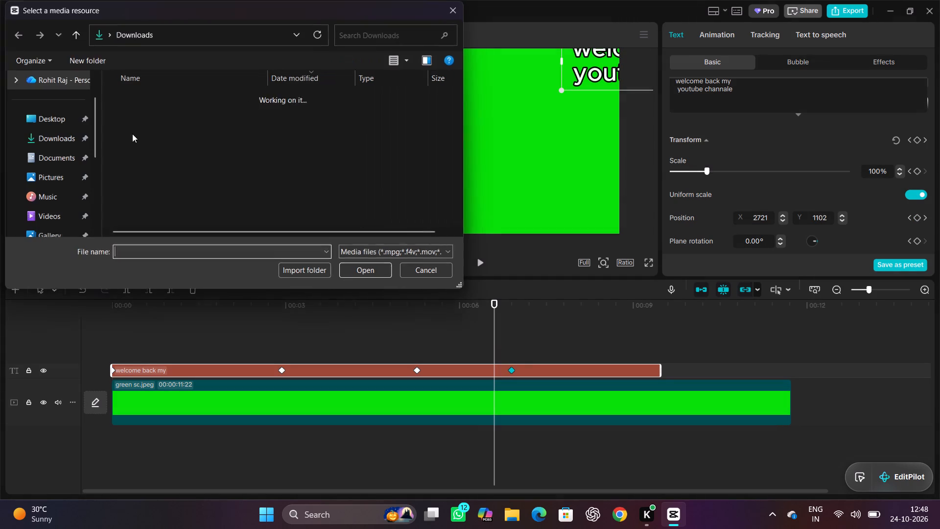
{"action": "double_click", "coordinate": [137, 110]}
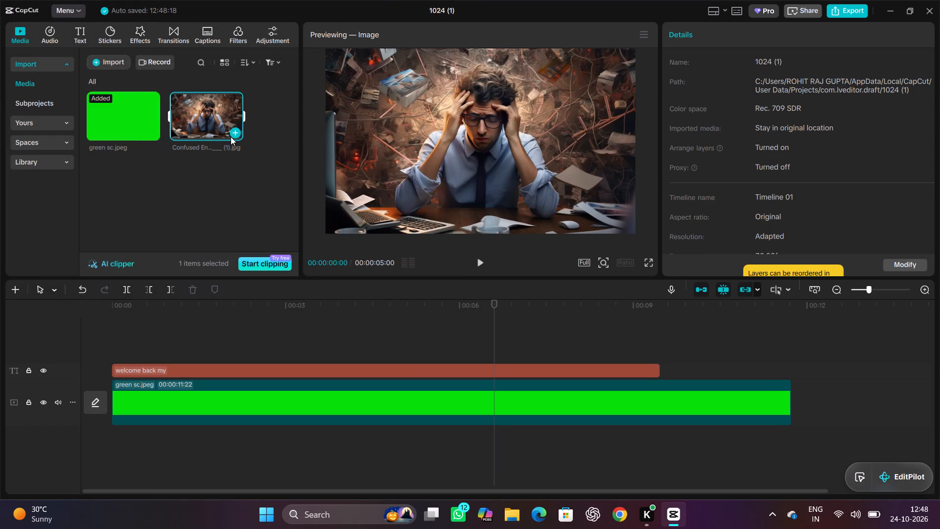
Add the Confused Entrepreneurs image to the timeline on its own track above the title, starting at 00:00:06:18.
{"action": "left_click", "coordinate": [234, 129]}
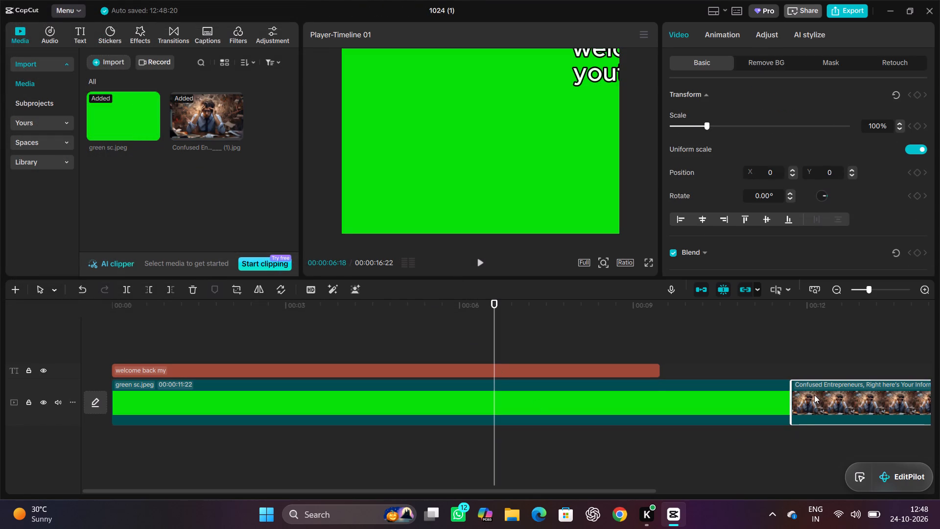
{"action": "left_click_drag", "start_coordinate": [815, 395], "coordinate": [306, 322]}
{"action": "left_click_drag", "start_coordinate": [402, 363], "coordinate": [402, 362]}
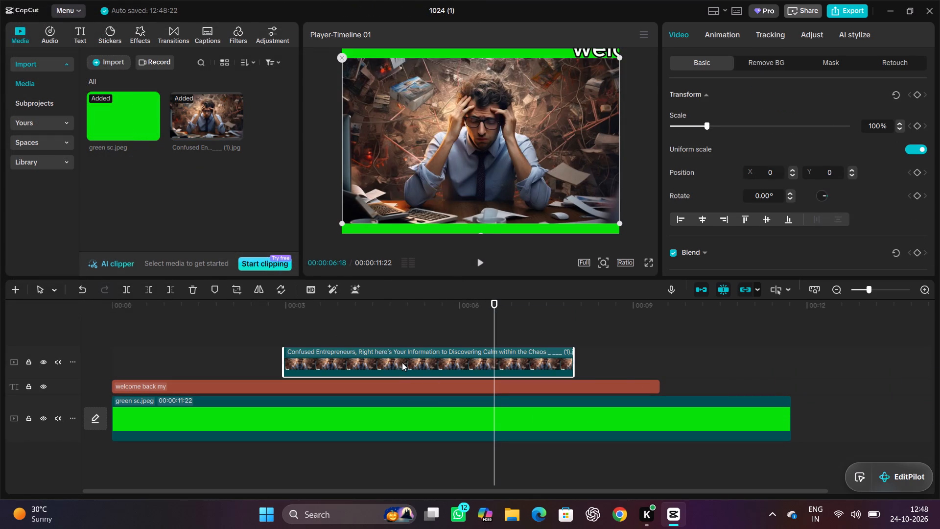
{"action": "left_click_drag", "start_coordinate": [402, 362], "coordinate": [613, 362]}
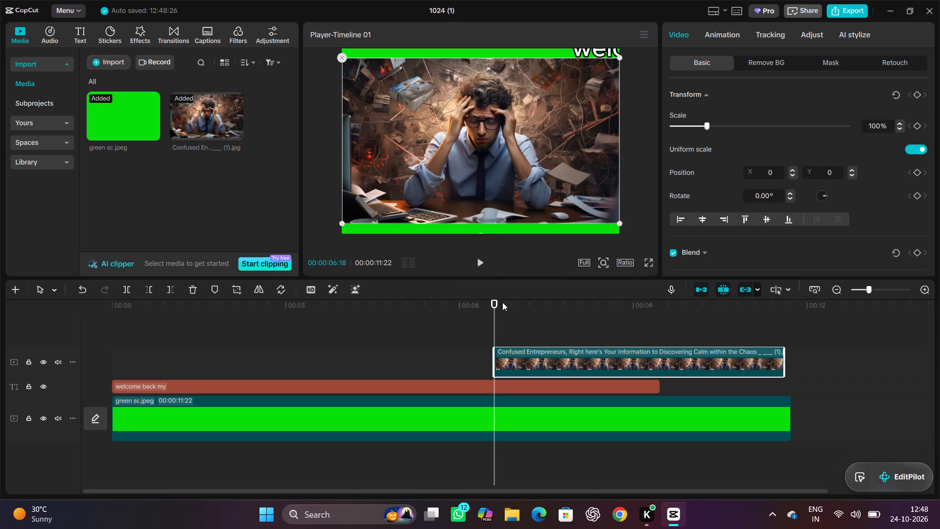
Keyframe the image's transform at full size at 00:00:07:15, and shrink it to about 4% at its start, 00:00:06:18.
{"action": "left_click_drag", "start_coordinate": [496, 301], "coordinate": [546, 301]}
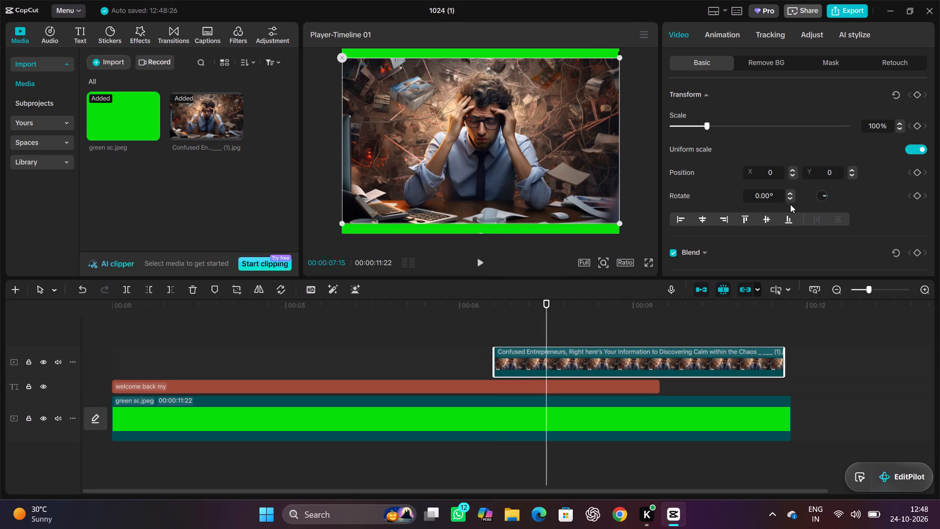
{"action": "left_click", "coordinate": [919, 95]}
{"action": "left_click_drag", "start_coordinate": [544, 301], "coordinate": [493, 318]}
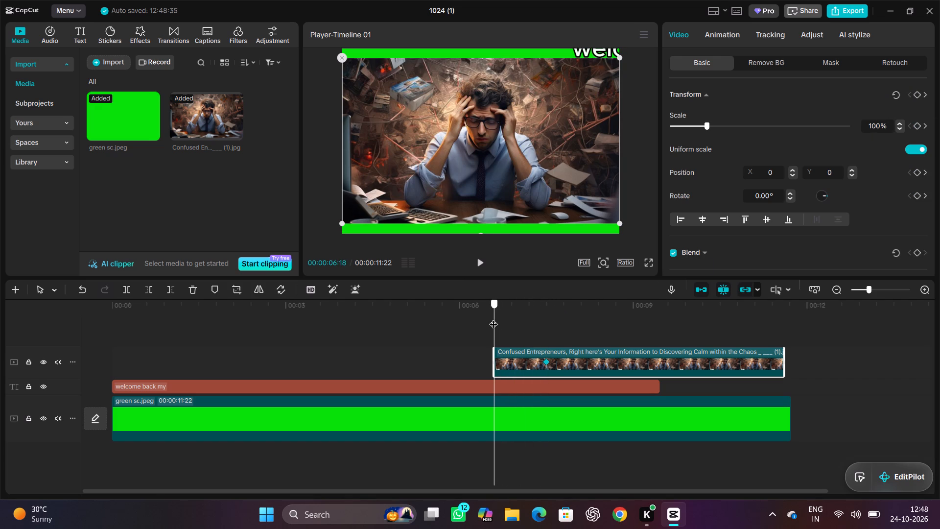
{"action": "left_click_drag", "start_coordinate": [493, 318], "coordinate": [492, 318]}
{"action": "left_click_drag", "start_coordinate": [618, 224], "coordinate": [612, 220]}
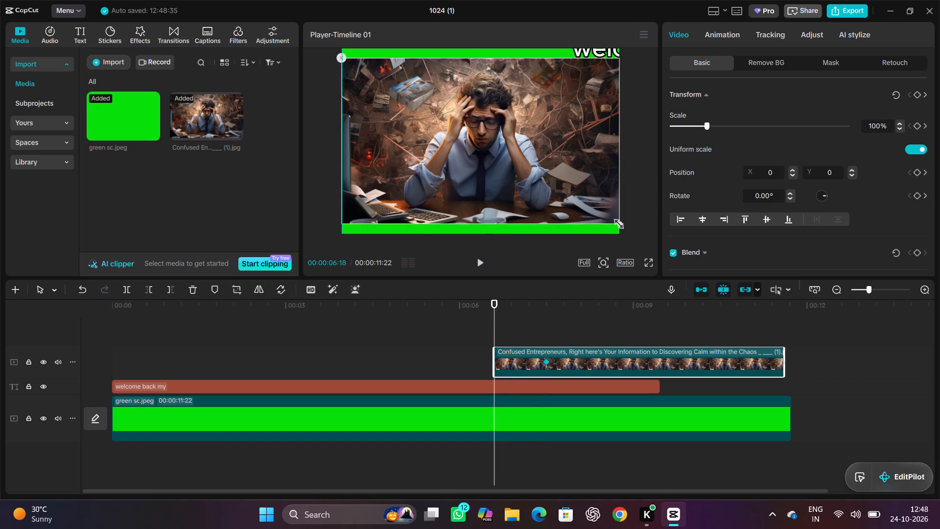
{"action": "left_click_drag", "start_coordinate": [612, 220], "coordinate": [437, 60]}
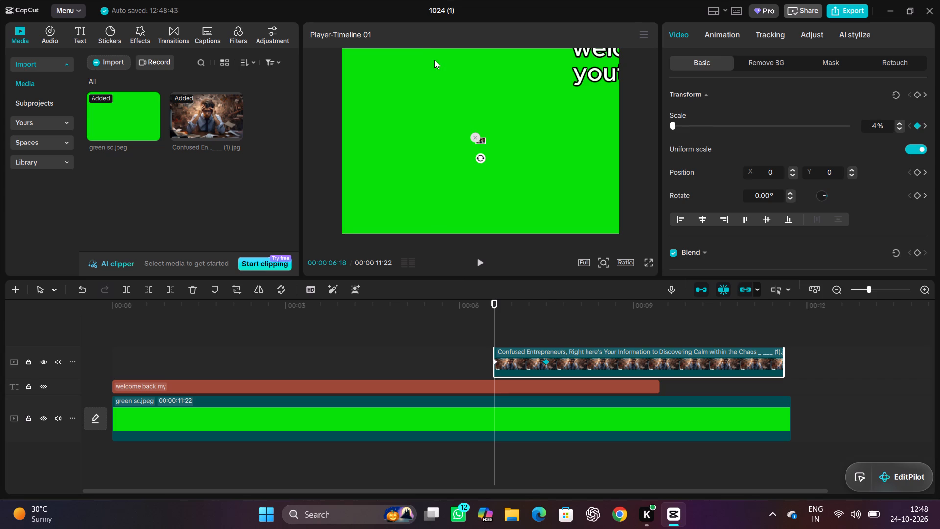
Shift the image's full-size keyframe slightly later than 00:00:07:15 and play back the zoom-in.
{"action": "key", "text": "space"}
{"action": "key", "text": "space"}
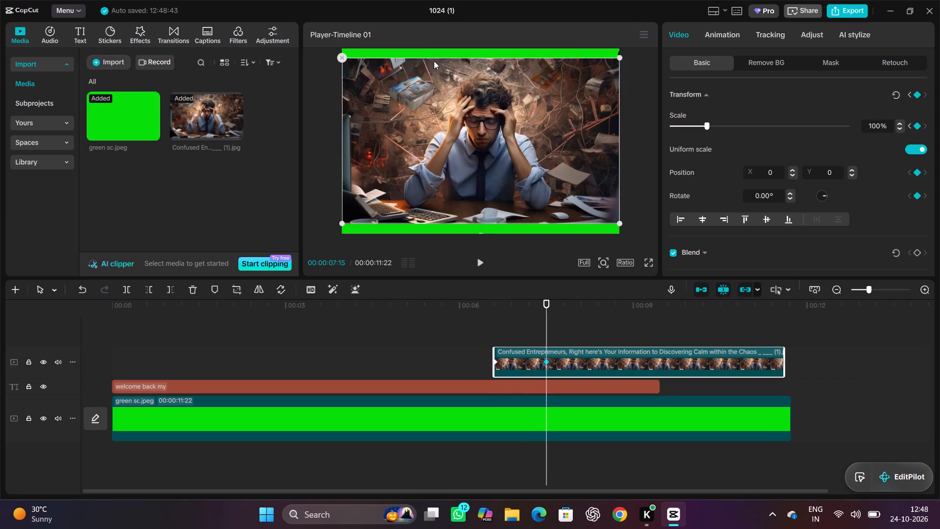
{"action": "left_click_drag", "start_coordinate": [546, 359], "coordinate": [554, 359]}
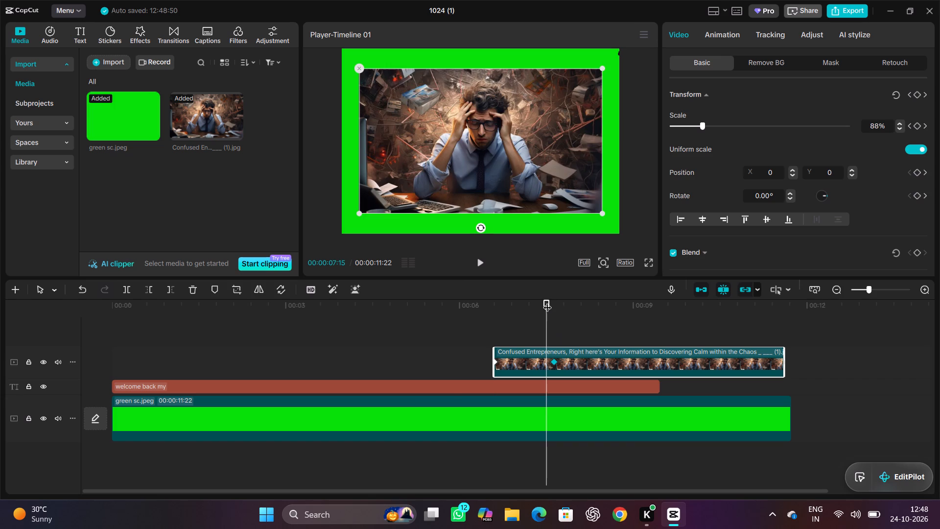
{"action": "left_click_drag", "start_coordinate": [547, 301], "coordinate": [399, 286]}
{"action": "key", "text": "space"}
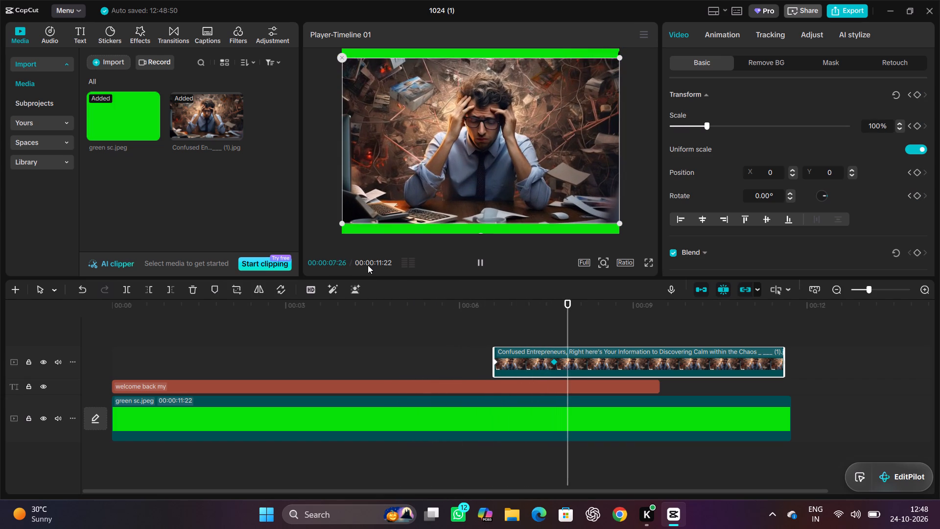
{"action": "key", "text": "space"}
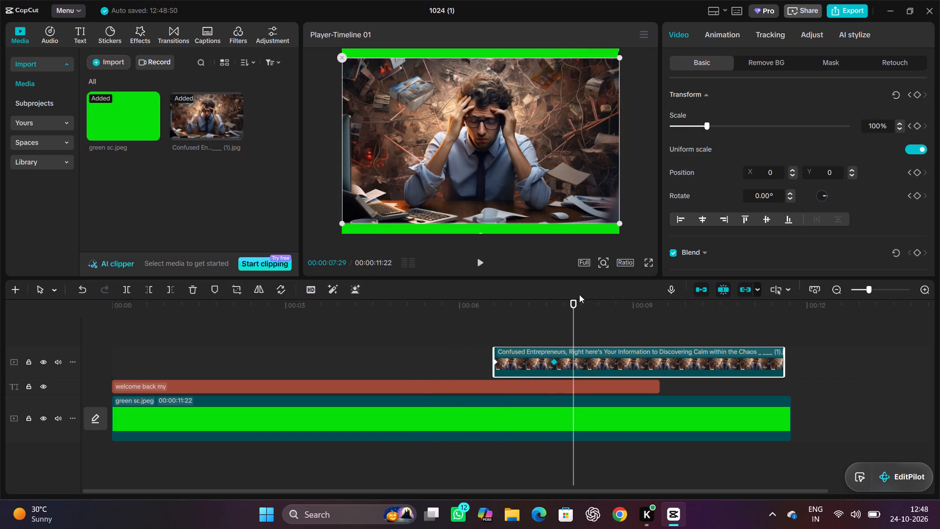
At 00:00:08:25, shrink the image to about 30%, move it past the frame's lower-right corner to about X 2154, Y -1618, and preview the motion.
{"action": "left_click_drag", "start_coordinate": [574, 303], "coordinate": [623, 304]}
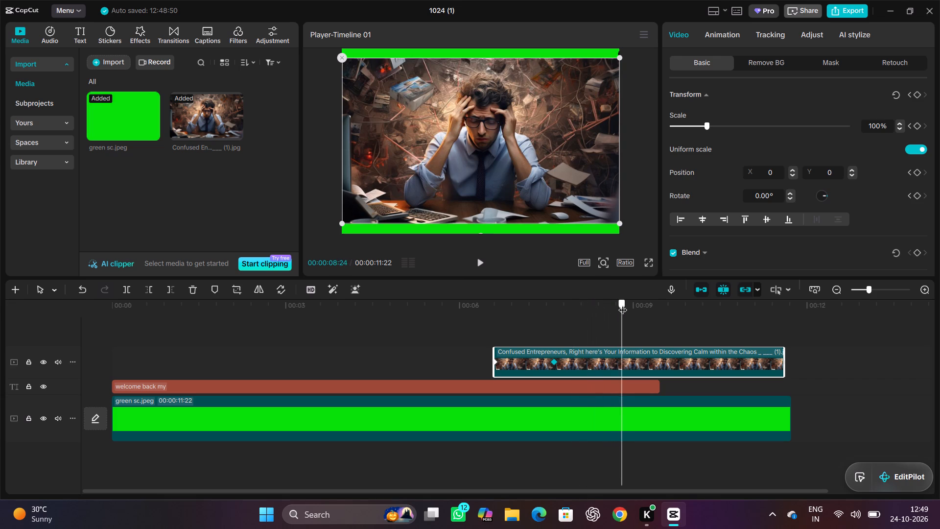
{"action": "left_click_drag", "start_coordinate": [623, 304], "coordinate": [624, 304]}
{"action": "left_click", "coordinate": [396, 148]}
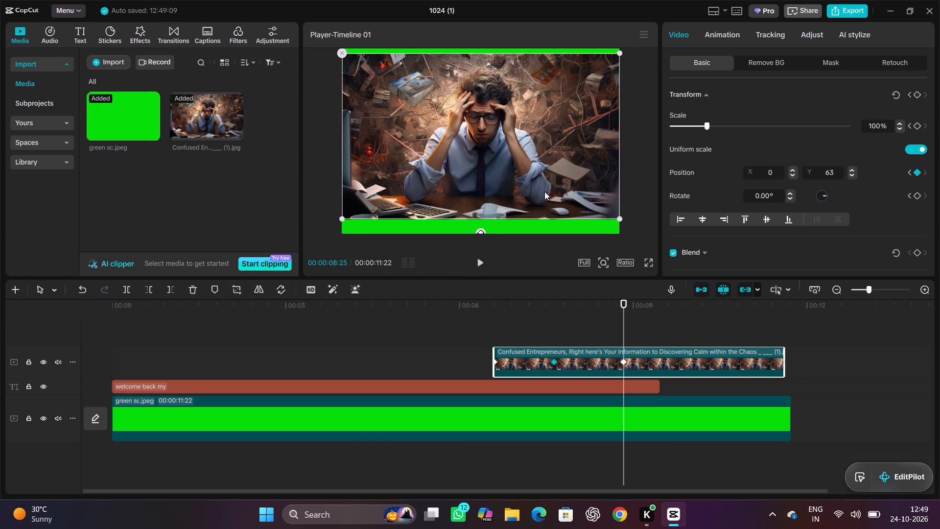
{"action": "left_click_drag", "start_coordinate": [615, 218], "coordinate": [499, 166]}
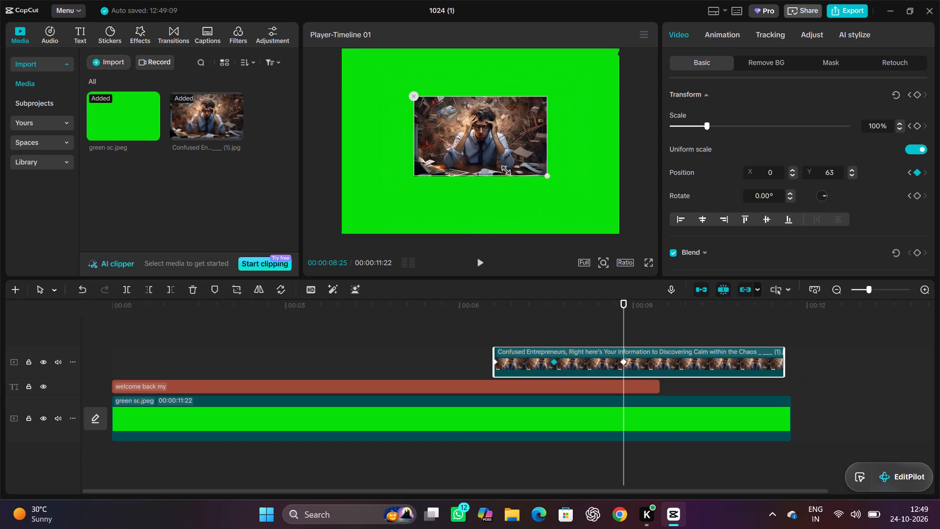
{"action": "left_click_drag", "start_coordinate": [499, 166], "coordinate": [467, 145]}
{"action": "left_click_drag", "start_coordinate": [465, 138], "coordinate": [503, 162]}
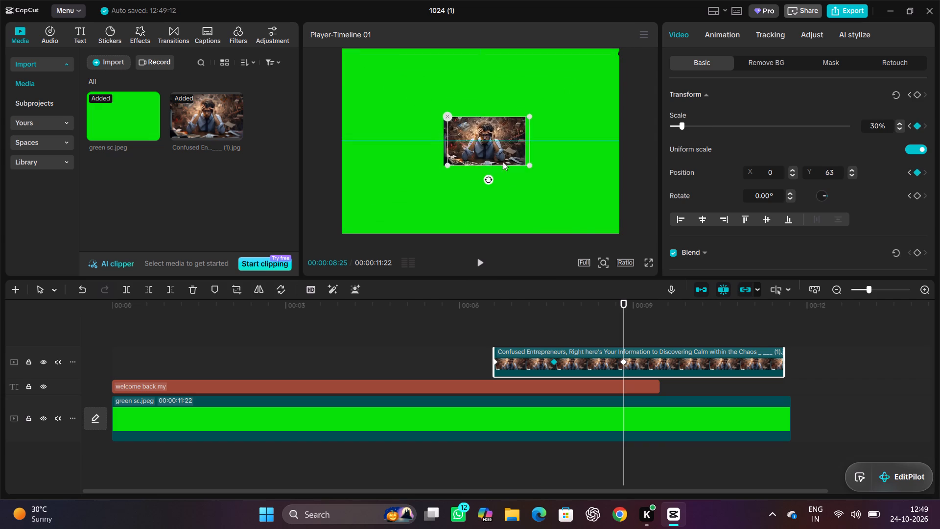
{"action": "left_click_drag", "start_coordinate": [503, 162], "coordinate": [620, 256]}
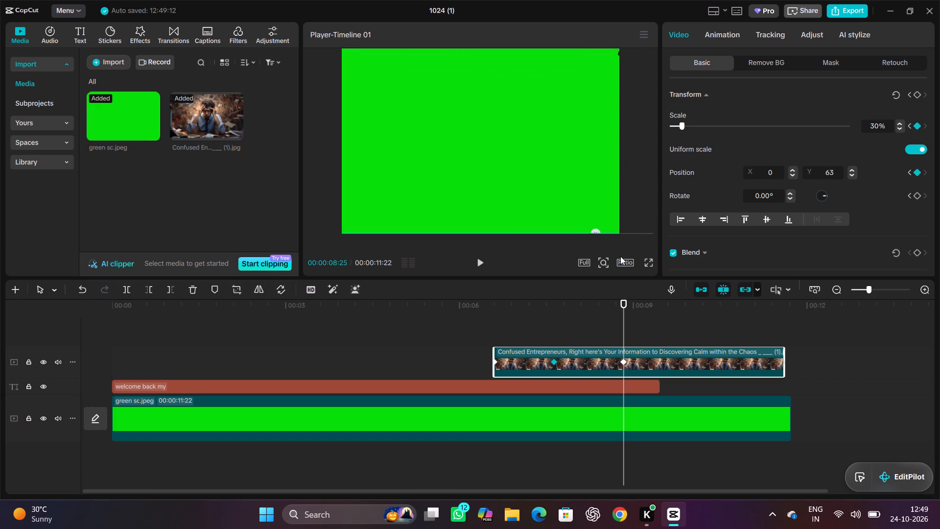
{"action": "left_click_drag", "start_coordinate": [620, 256], "coordinate": [620, 259]}
{"action": "left_click_drag", "start_coordinate": [622, 300], "coordinate": [429, 319]}
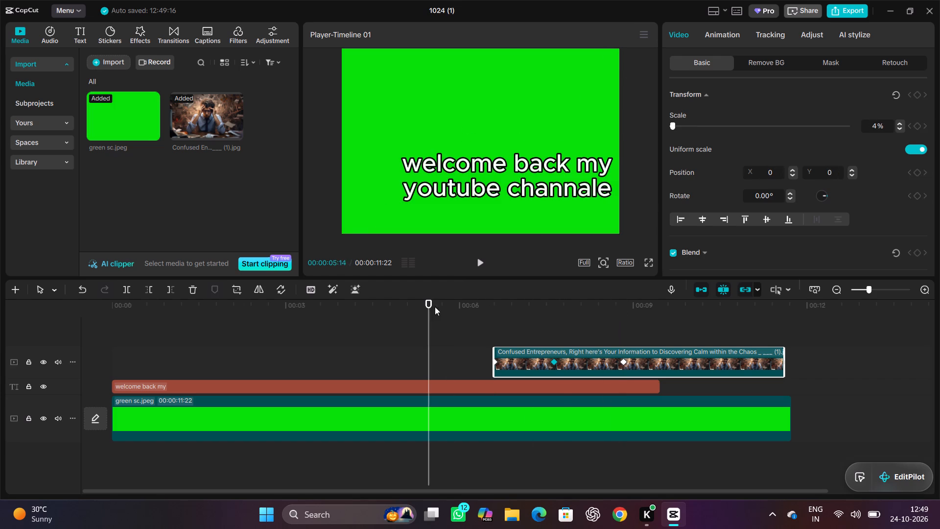
{"action": "key", "text": "space"}
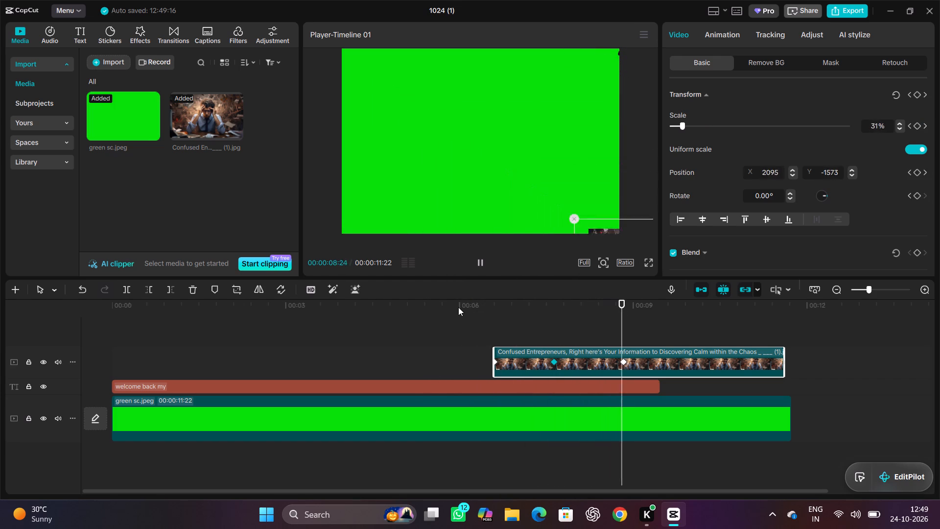
{"action": "key", "text": "space"}
Start importing media from the device and browse to the CapCut Videos folder under the user profile's AppData Local folder.
{"action": "left_click", "coordinate": [123, 59]}
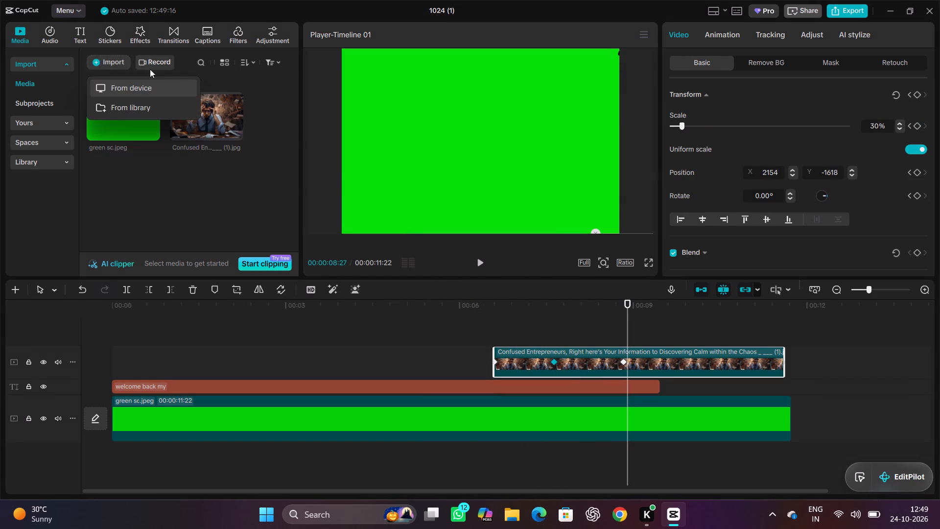
{"action": "left_click", "coordinate": [159, 89]}
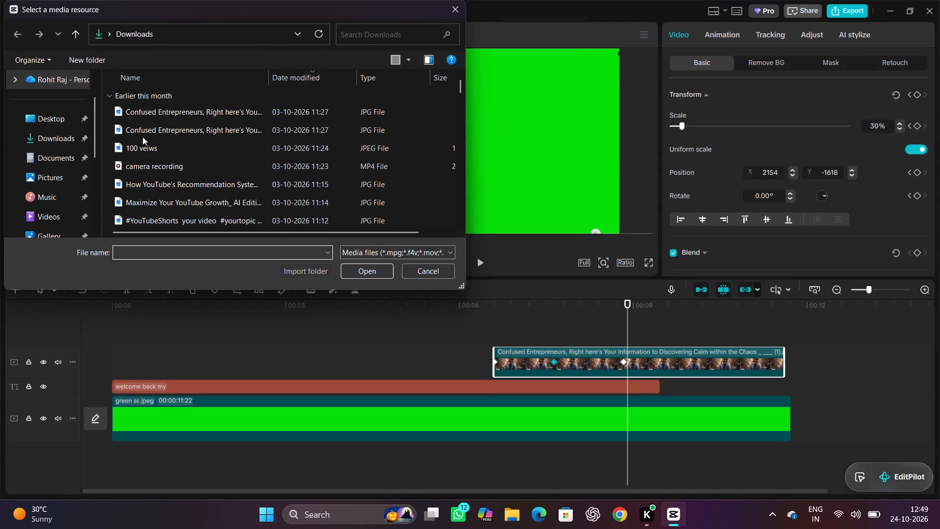
{"action": "left_click", "coordinate": [56, 133]}
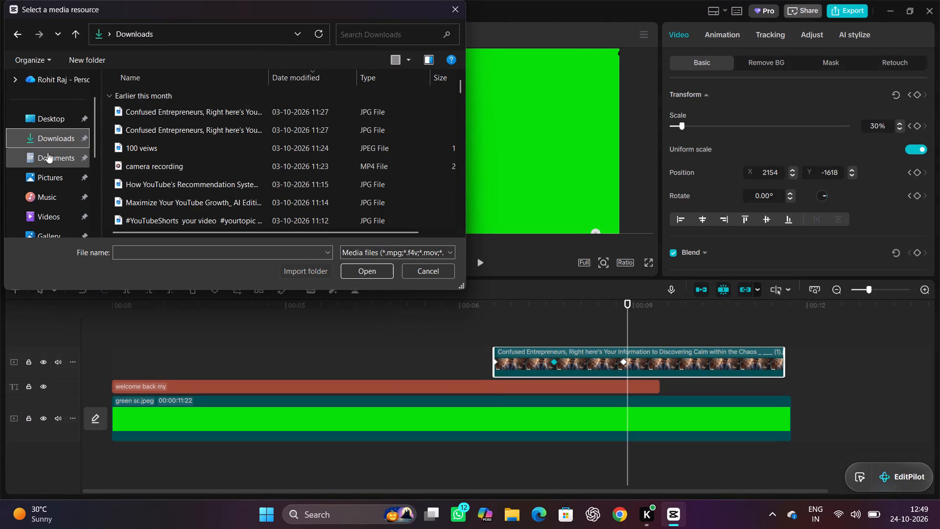
{"action": "scroll", "coordinate": [28, 153], "scroll_direction": "down", "scroll_amount": 2}
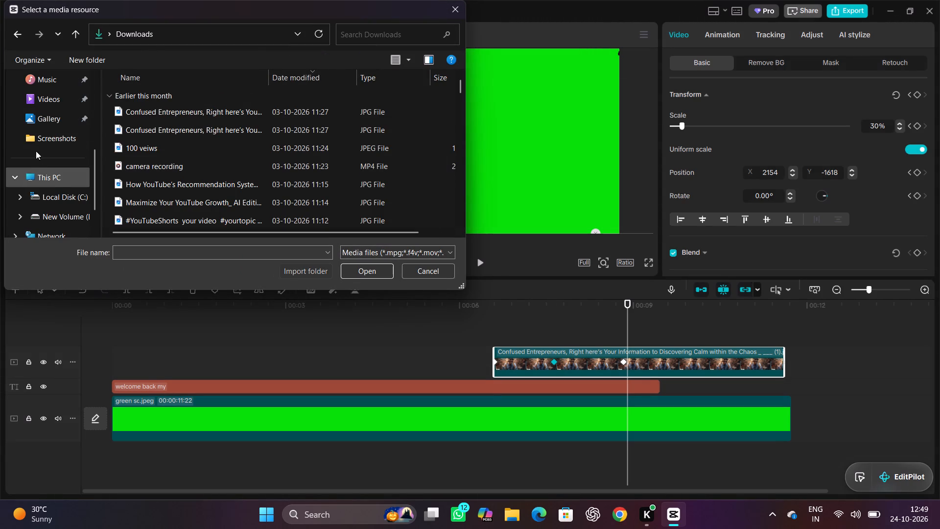
{"action": "left_click", "coordinate": [59, 180]}
{"action": "scroll", "coordinate": [59, 179], "scroll_direction": "down", "scroll_amount": 1}
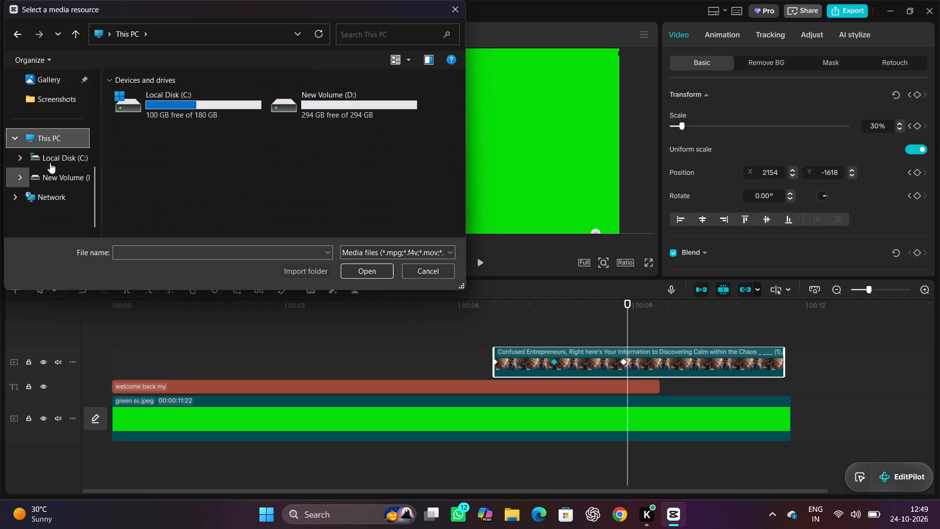
{"action": "left_click", "coordinate": [50, 163]}
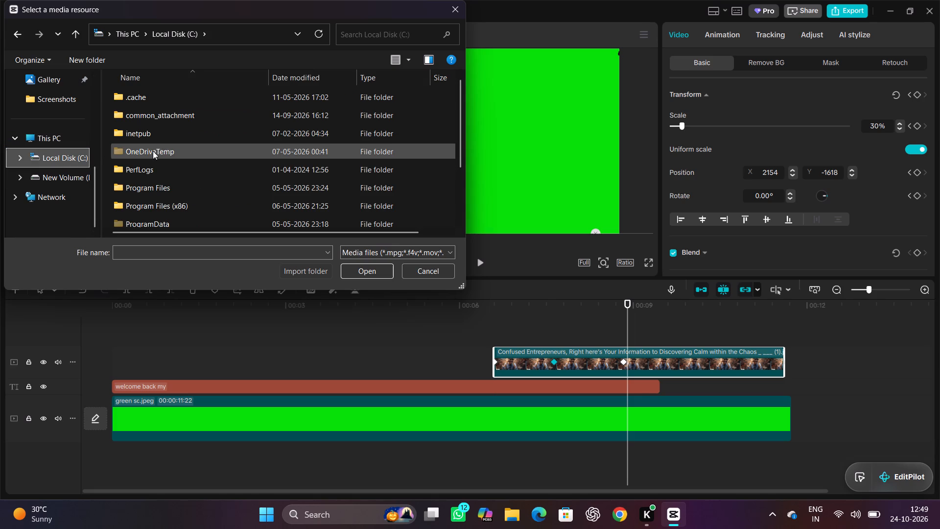
{"action": "scroll", "coordinate": [153, 151], "scroll_direction": "down", "scroll_amount": 3}
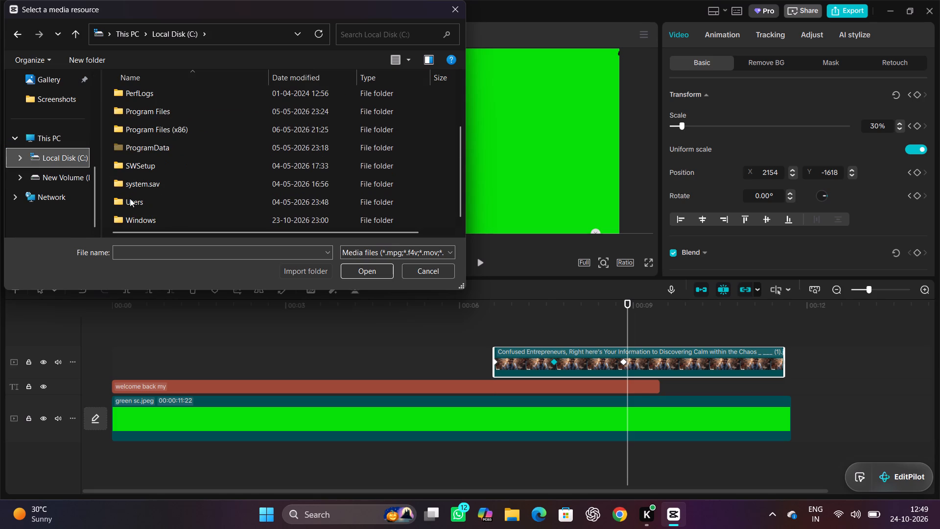
{"action": "left_click", "coordinate": [130, 198]}
{"action": "double_click", "coordinate": [129, 198]}
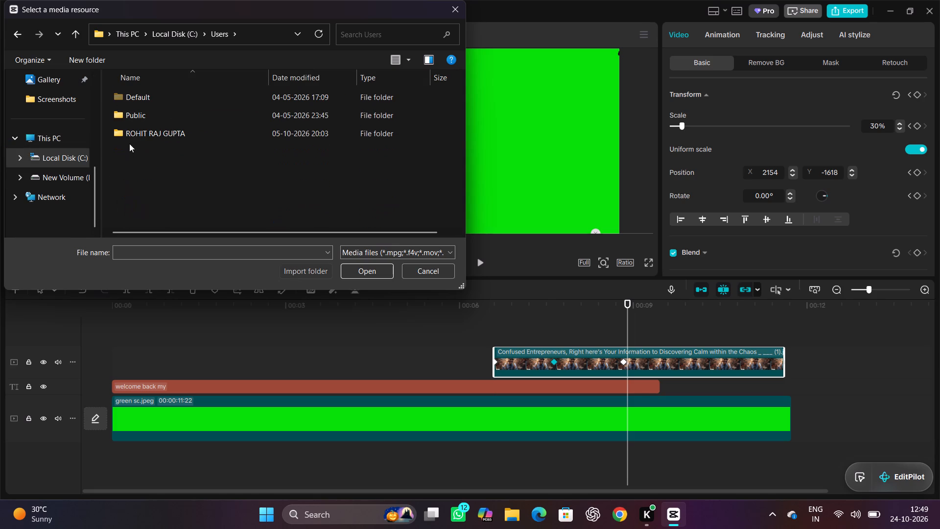
{"action": "double_click", "coordinate": [129, 128]}
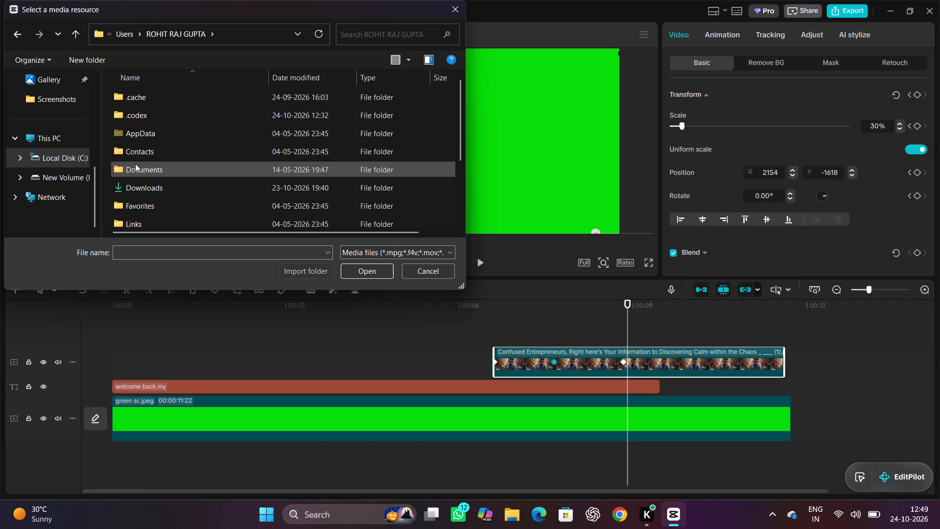
{"action": "double_click", "coordinate": [135, 136]}
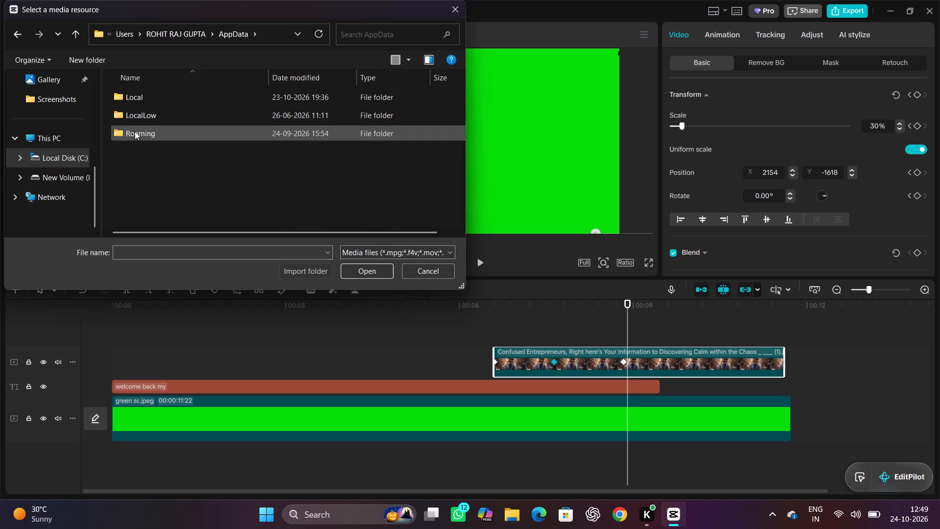
{"action": "double_click", "coordinate": [135, 103]}
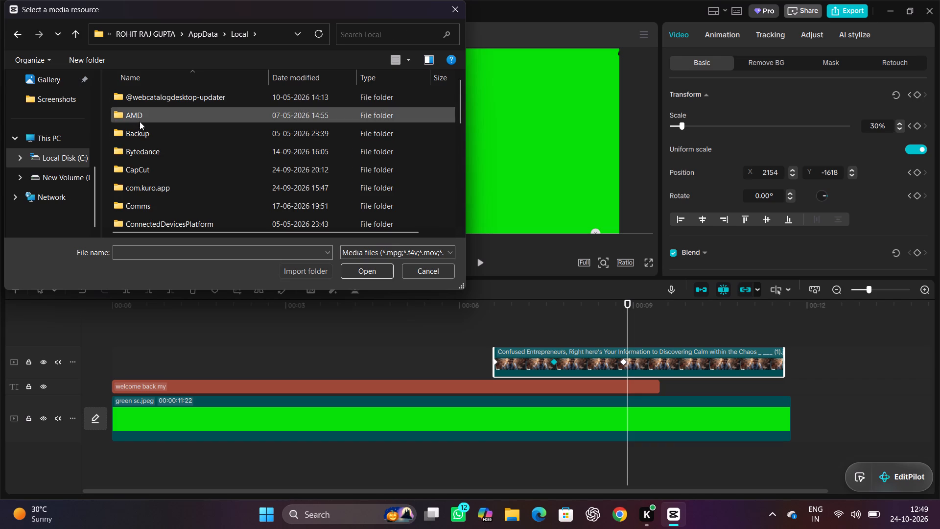
{"action": "double_click", "coordinate": [136, 166]}
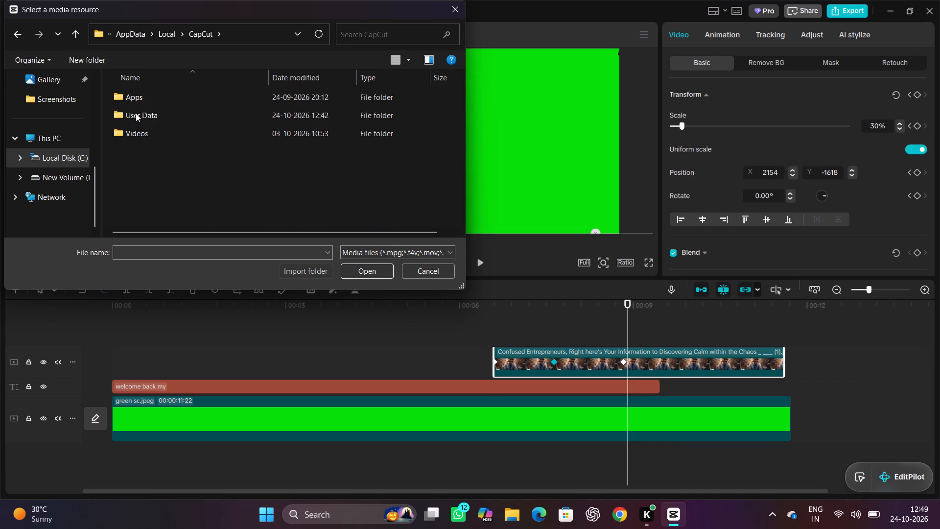
{"action": "double_click", "coordinate": [136, 130]}
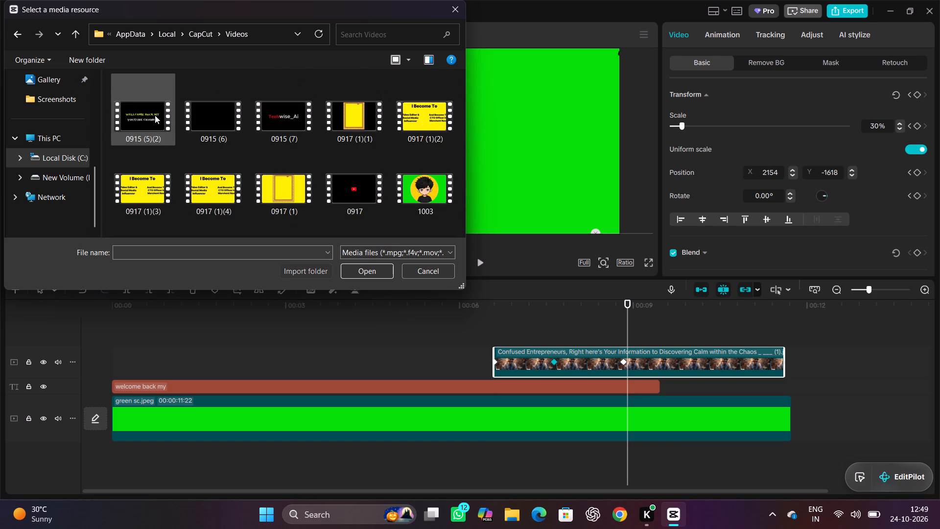
Import 0915 (5)(2).mp4 and add it to the main track directly after the green sc.jpeg clip.
{"action": "left_click", "coordinate": [152, 116]}
{"action": "left_click", "coordinate": [158, 120]}
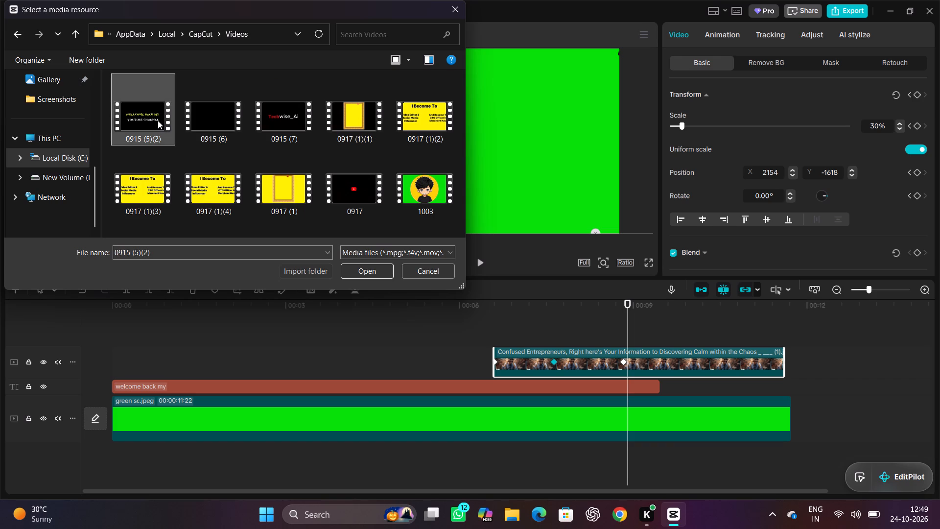
{"action": "double_click", "coordinate": [158, 120]}
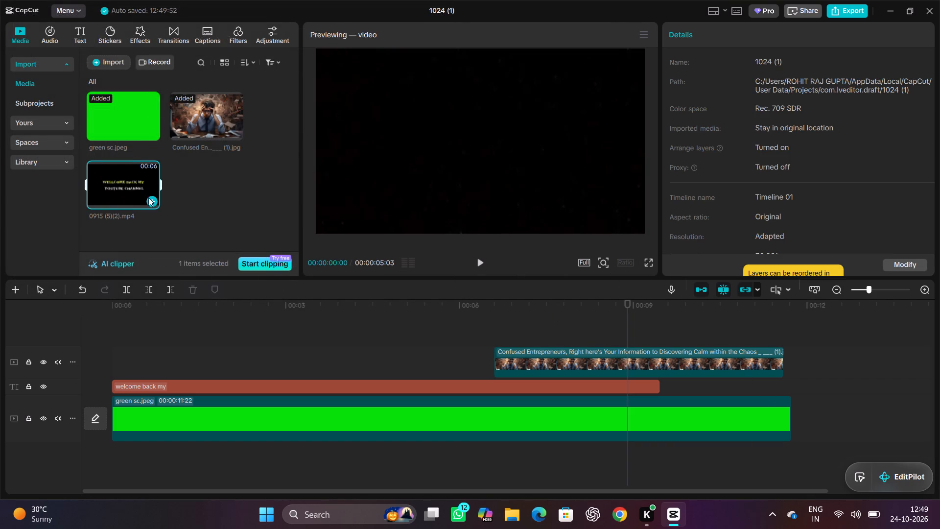
{"action": "left_click", "coordinate": [150, 198]}
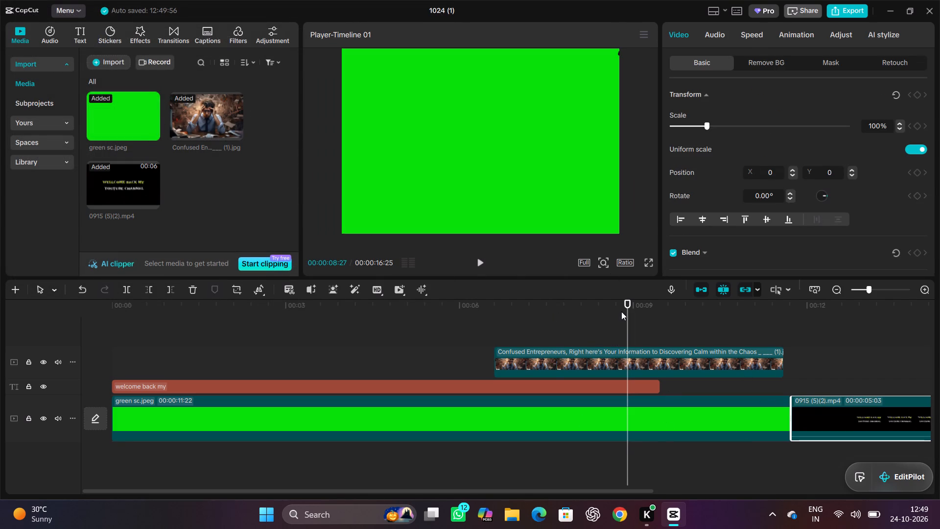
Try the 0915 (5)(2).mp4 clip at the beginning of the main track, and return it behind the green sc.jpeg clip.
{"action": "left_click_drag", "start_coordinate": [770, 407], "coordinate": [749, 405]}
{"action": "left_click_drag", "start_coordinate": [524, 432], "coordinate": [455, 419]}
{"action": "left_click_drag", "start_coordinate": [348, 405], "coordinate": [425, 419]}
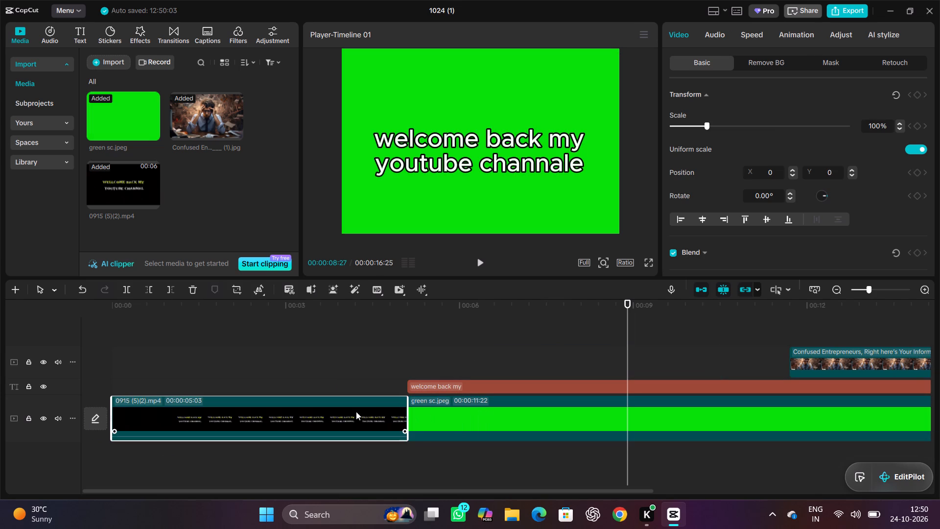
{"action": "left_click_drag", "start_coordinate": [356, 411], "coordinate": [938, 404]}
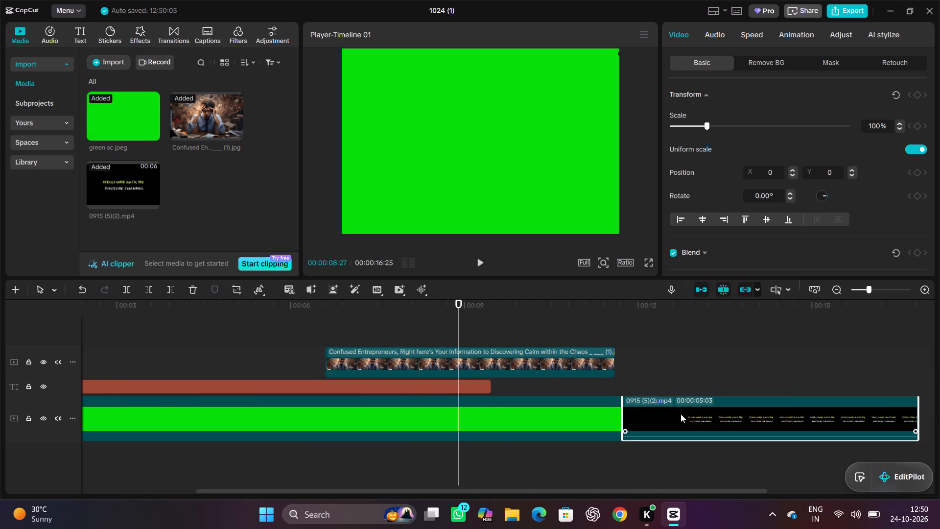
Scrub between the 0915 (5)(2).mp4 clip and the green-screen section to review them, finishing at 00:00:00:00.
{"action": "left_click_drag", "start_coordinate": [459, 303], "coordinate": [834, 361]}
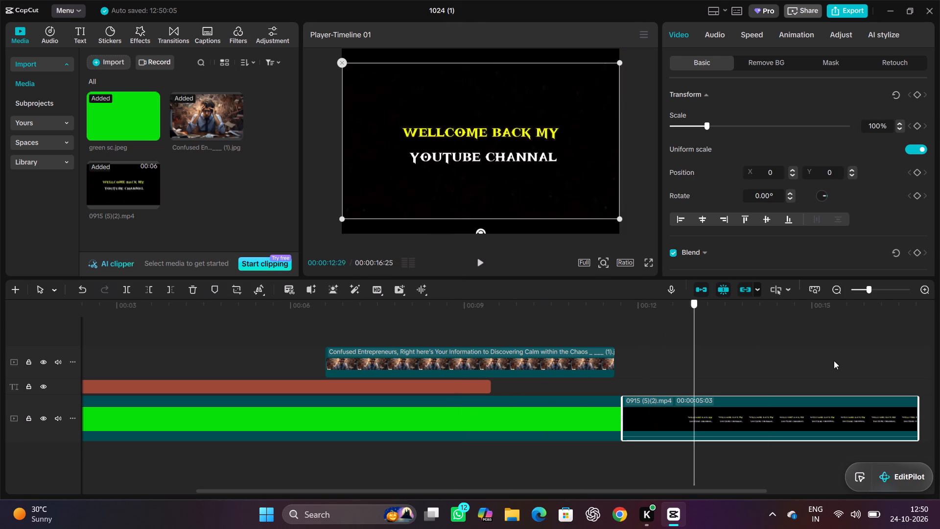
{"action": "left_click_drag", "start_coordinate": [834, 361], "coordinate": [354, 279]}
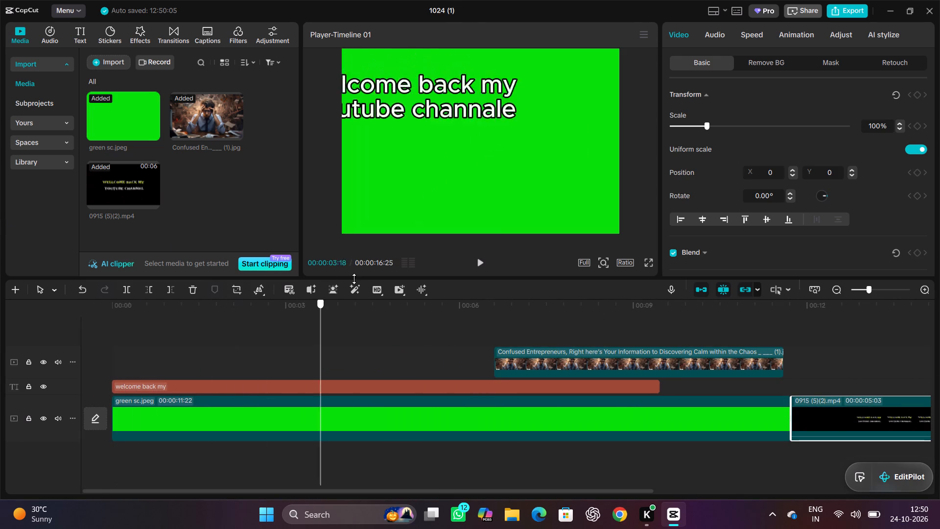
{"action": "left_click_drag", "start_coordinate": [354, 279], "coordinate": [860, 345]}
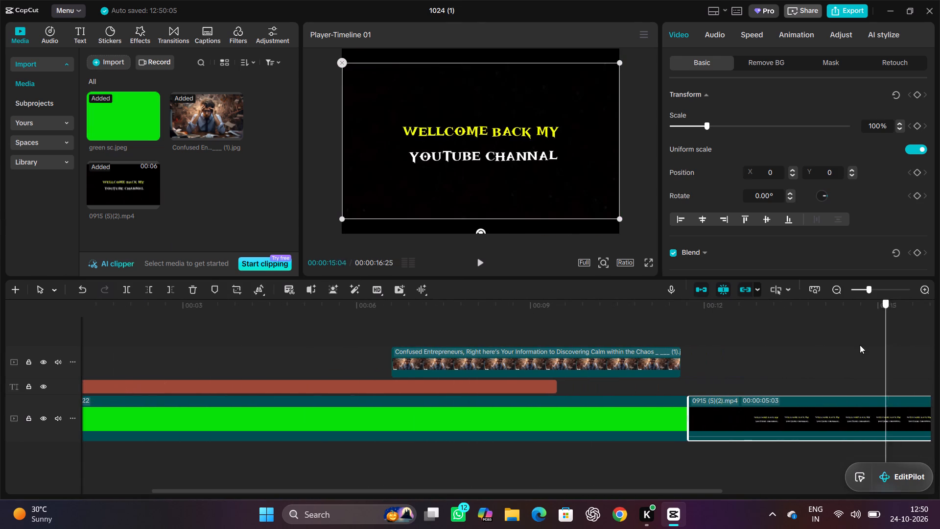
{"action": "left_click_drag", "start_coordinate": [860, 345], "coordinate": [109, 235]}
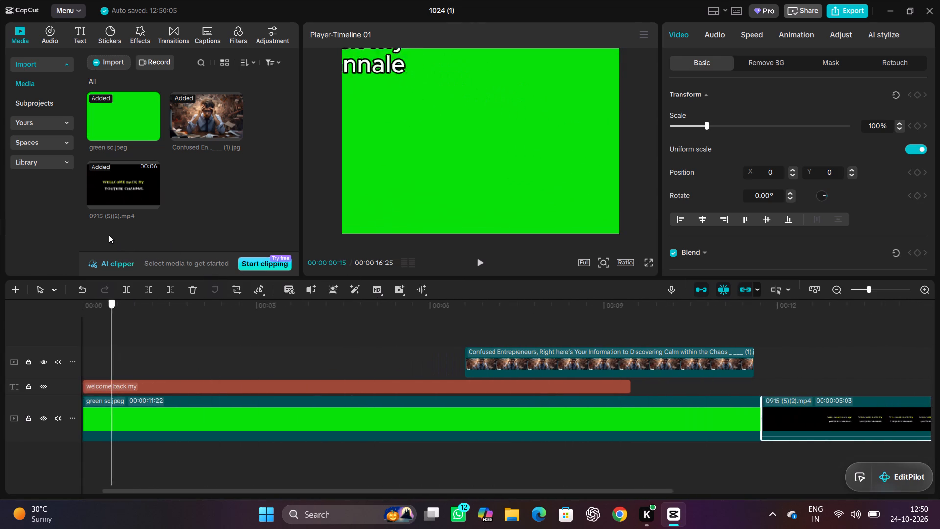
{"action": "left_click_drag", "start_coordinate": [109, 235], "coordinate": [108, 235]}
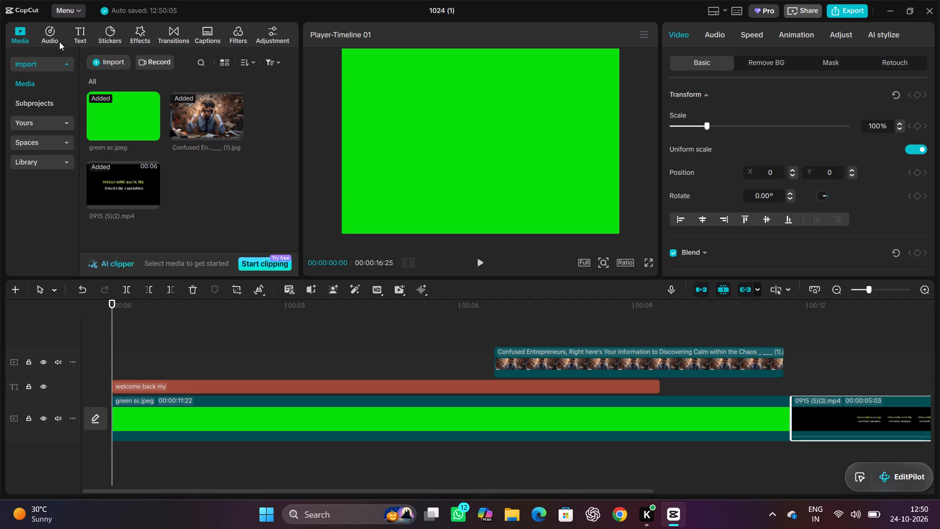
Import 0917 (1)(1).mp4 from the CapCut Videos folder and briefly preview it.
{"action": "left_click", "coordinate": [93, 68]}
{"action": "left_click", "coordinate": [147, 95]}
{"action": "scroll", "coordinate": [69, 212], "scroll_direction": "down", "scroll_amount": 1}
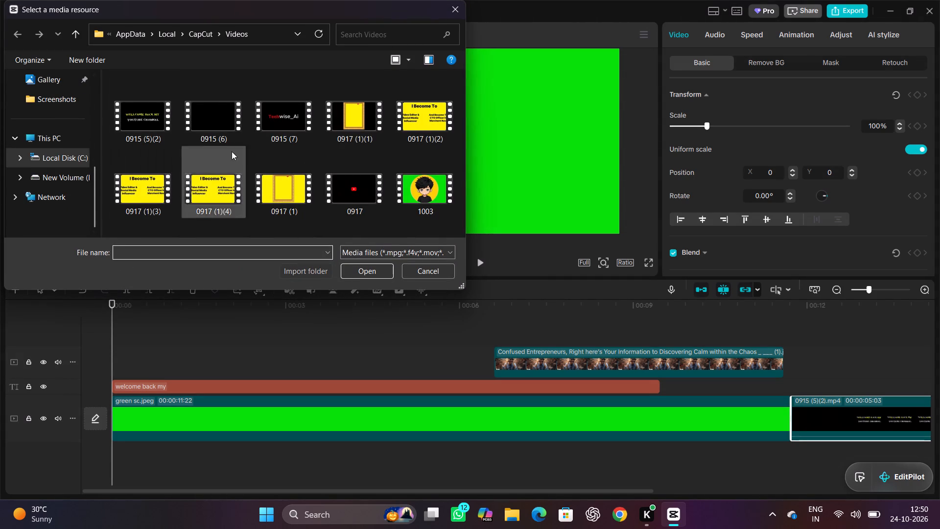
{"action": "double_click", "coordinate": [353, 117]}
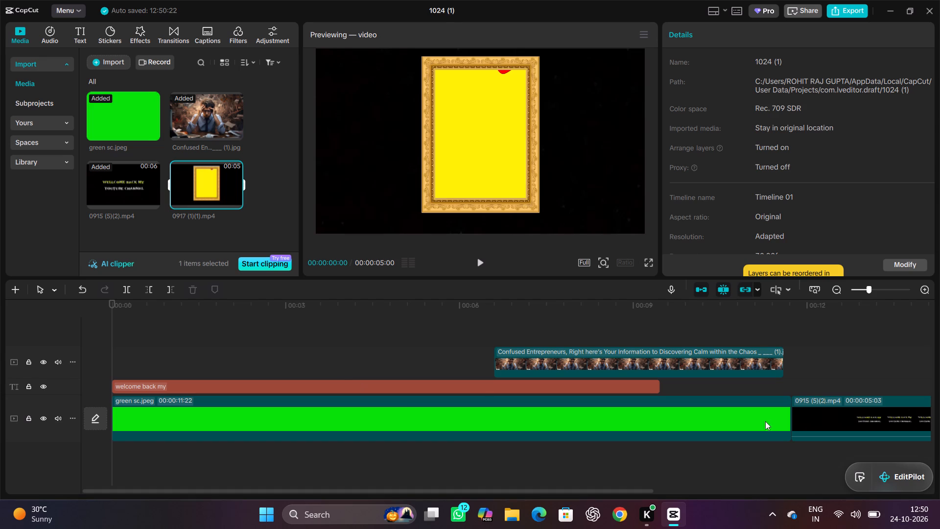
{"action": "left_click_drag", "start_coordinate": [775, 307], "coordinate": [637, 303]}
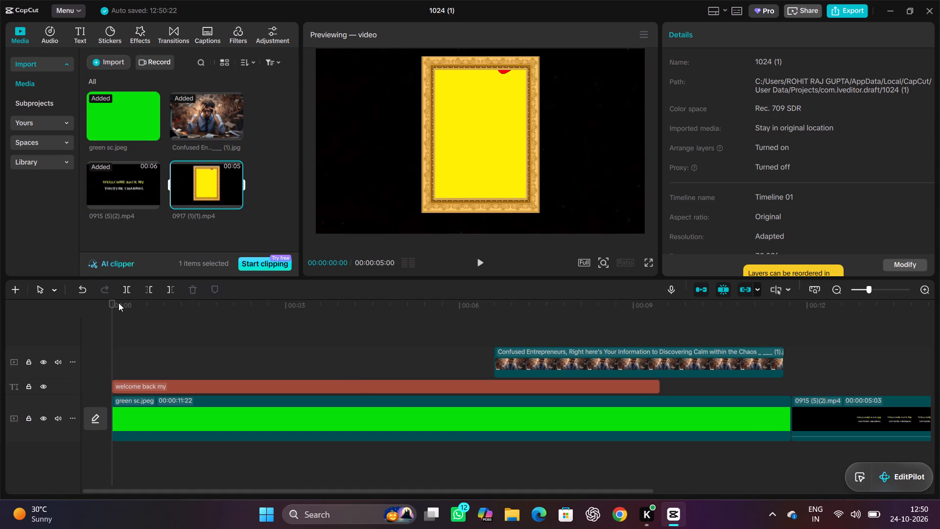
{"action": "left_click", "coordinate": [112, 308]}
{"action": "key", "text": "space"}
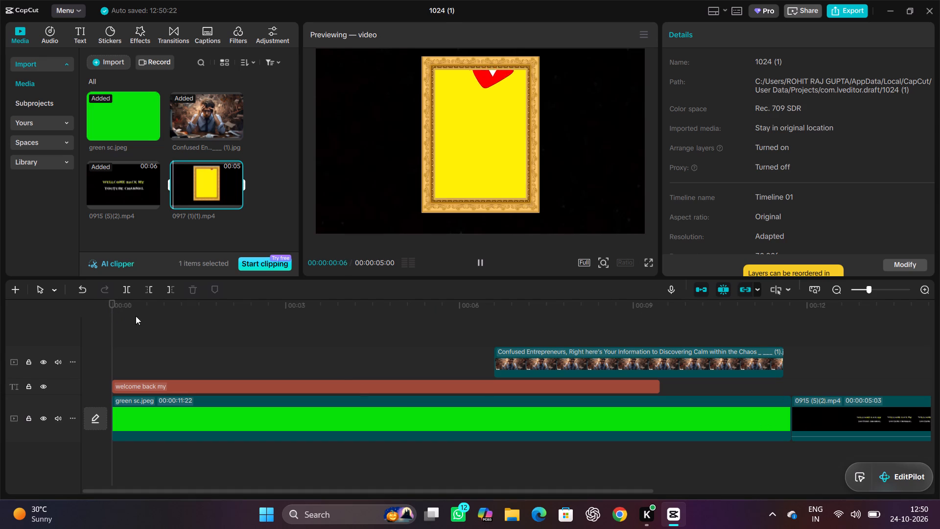
{"action": "key", "text": "space"}
{"action": "left_click", "coordinate": [476, 153]}
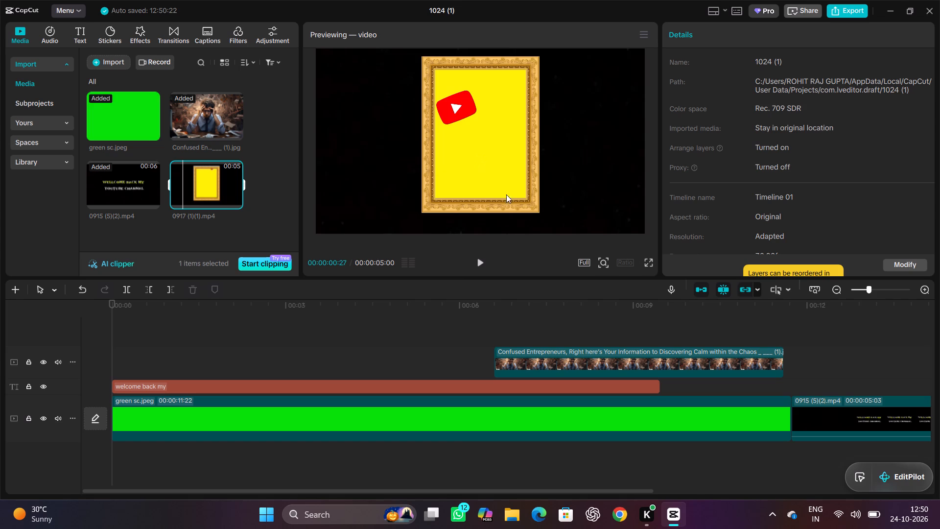
Insert two copies of 0917 (1)(1).mp4 at 00:00:00:00 on the main track, ahead of the green sc.jpeg clip.
{"action": "left_click", "coordinate": [496, 421]}
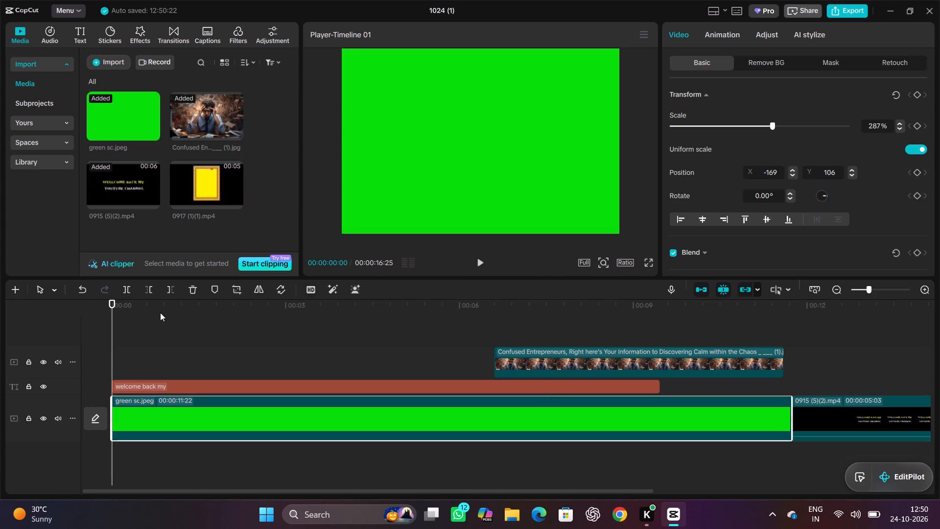
{"action": "left_click_drag", "start_coordinate": [109, 307], "coordinate": [939, 414]}
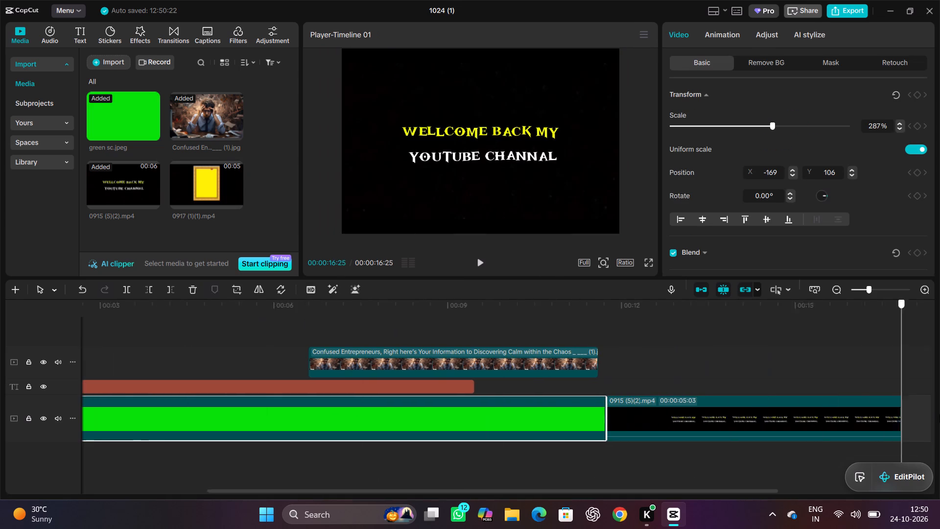
{"action": "left_click_drag", "start_coordinate": [939, 414], "coordinate": [81, 414]}
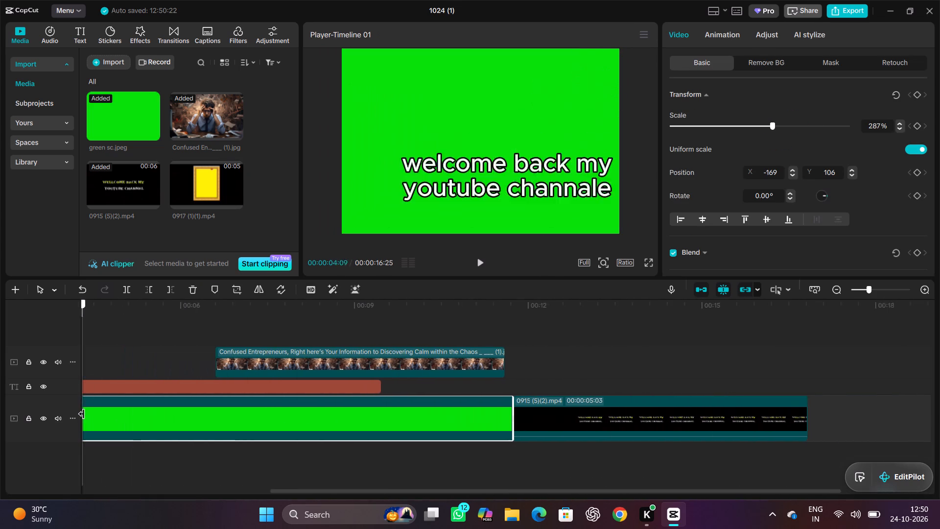
{"action": "left_click_drag", "start_coordinate": [81, 414], "coordinate": [102, 386]}
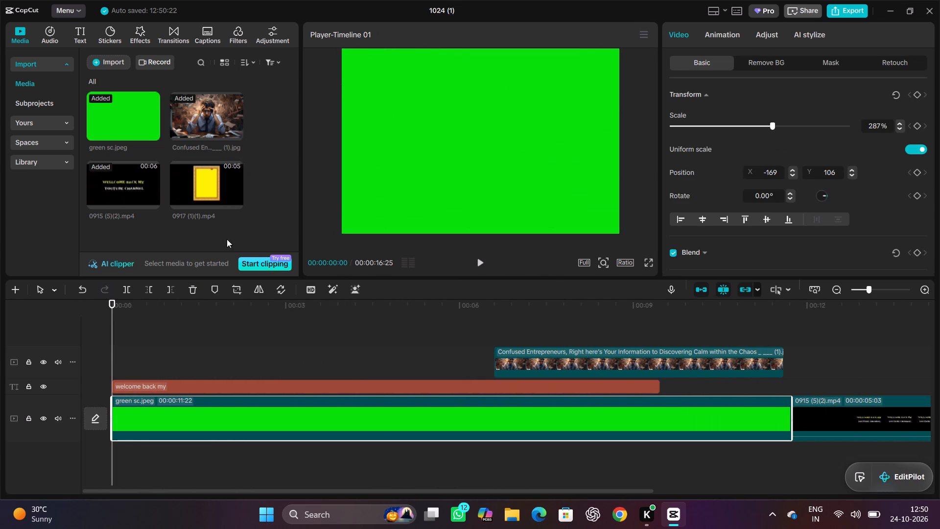
{"action": "double_click", "coordinate": [233, 204]}
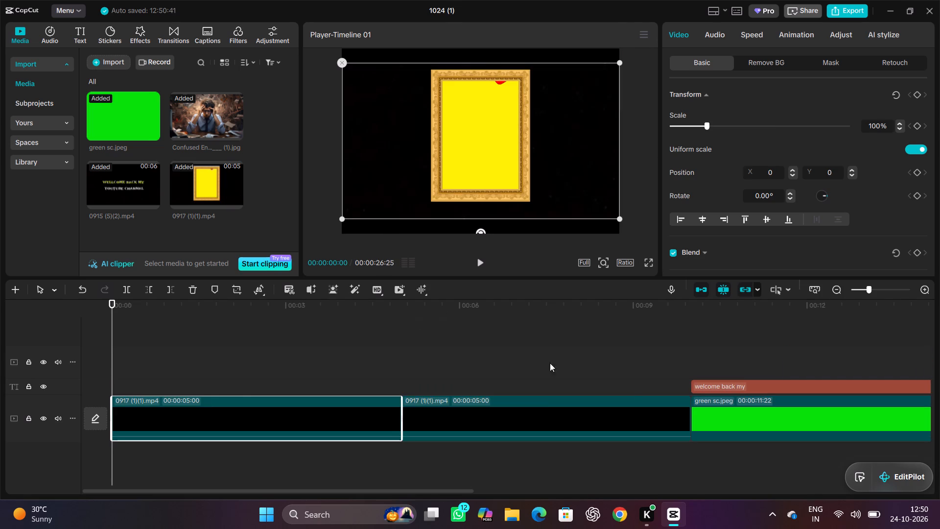
Pull one of the two 0917 (1)(1).mp4 copies off the main track and delete it.
{"action": "left_click_drag", "start_coordinate": [343, 418], "coordinate": [393, 373]}
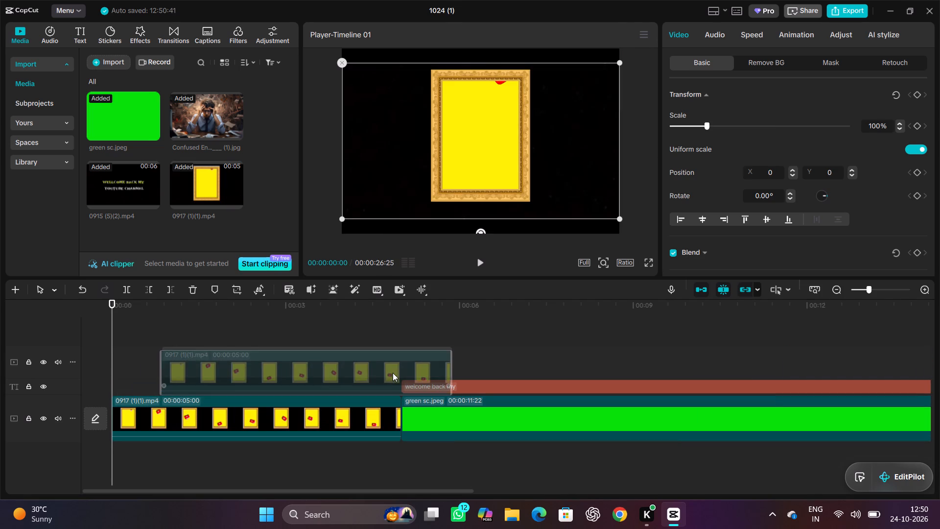
{"action": "left_click_drag", "start_coordinate": [393, 373], "coordinate": [347, 369]}
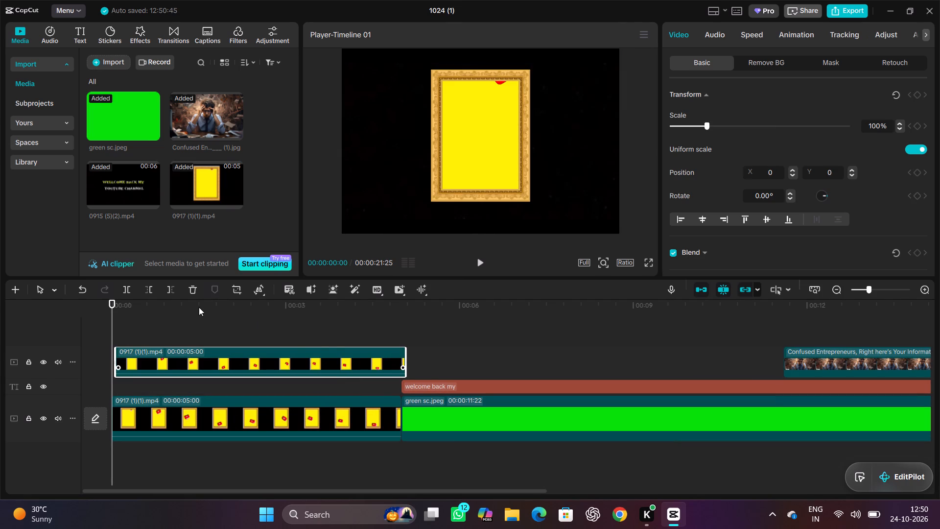
{"action": "left_click", "coordinate": [191, 290]}
Move the remaining 0917 (1)(1).mp4 onto the overlay track at 00:00:00:00, with the title track above it, and briefly play it.
{"action": "left_click_drag", "start_coordinate": [184, 418], "coordinate": [185, 407]}
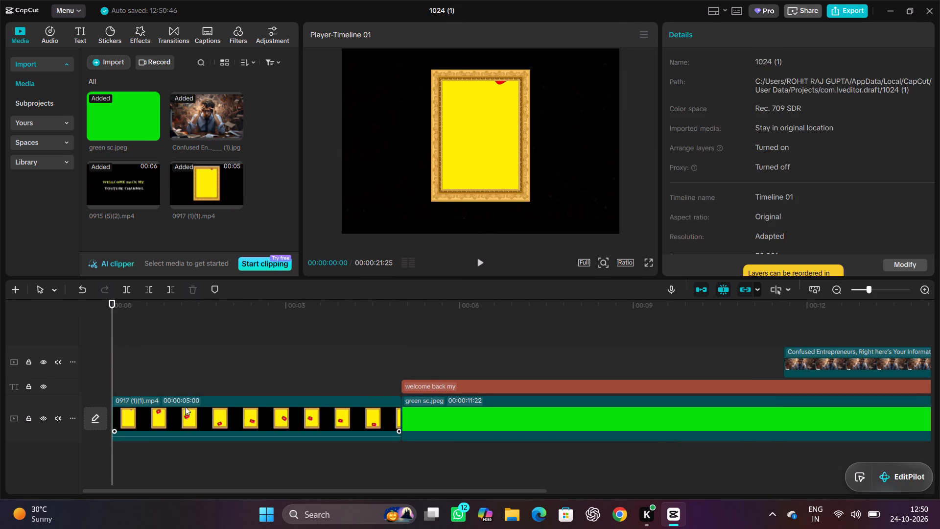
{"action": "left_click_drag", "start_coordinate": [185, 407], "coordinate": [198, 356]}
{"action": "left_click_drag", "start_coordinate": [207, 385], "coordinate": [207, 340]}
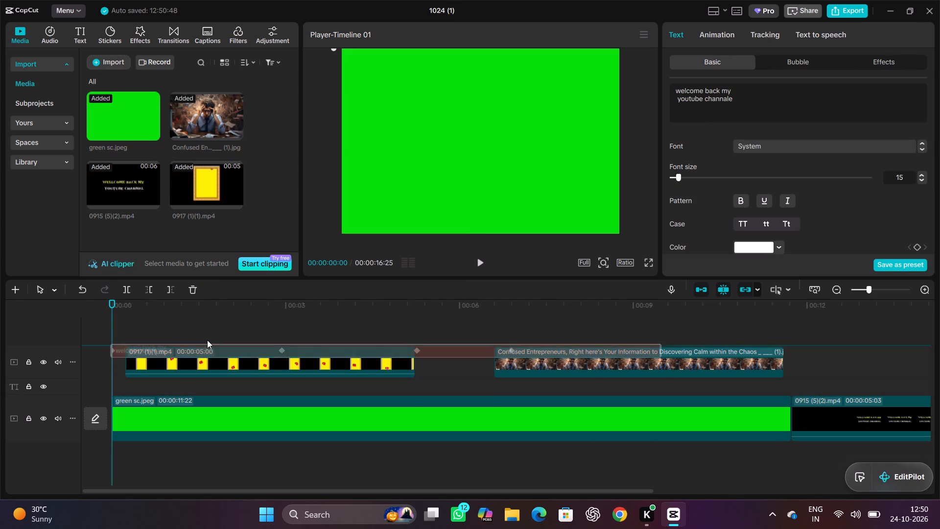
{"action": "left_click_drag", "start_coordinate": [207, 340], "coordinate": [209, 327]}
{"action": "left_click_drag", "start_coordinate": [213, 379], "coordinate": [199, 378]}
{"action": "key", "text": "space"}
{"action": "key", "text": "space"}
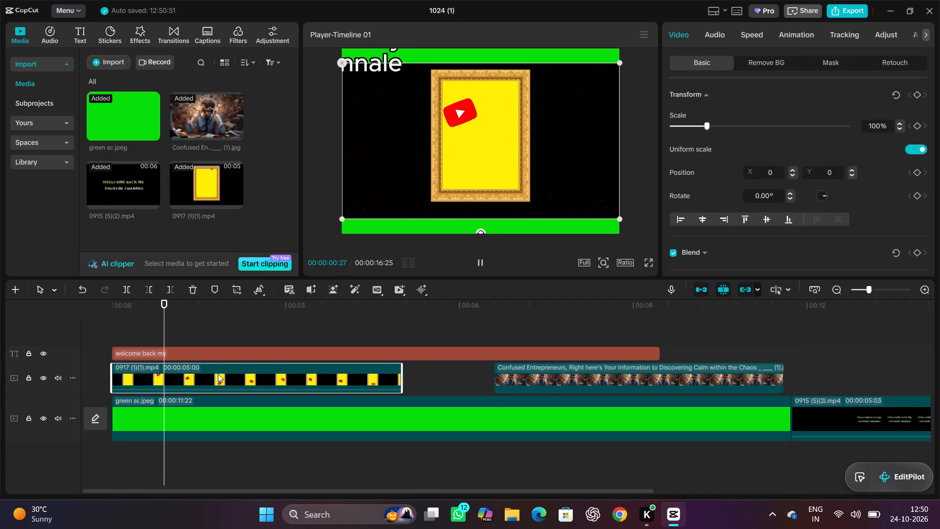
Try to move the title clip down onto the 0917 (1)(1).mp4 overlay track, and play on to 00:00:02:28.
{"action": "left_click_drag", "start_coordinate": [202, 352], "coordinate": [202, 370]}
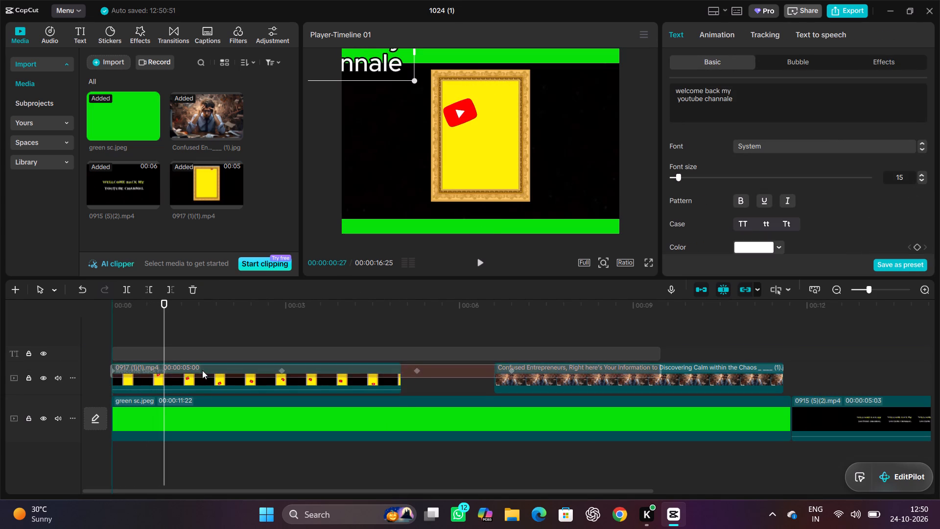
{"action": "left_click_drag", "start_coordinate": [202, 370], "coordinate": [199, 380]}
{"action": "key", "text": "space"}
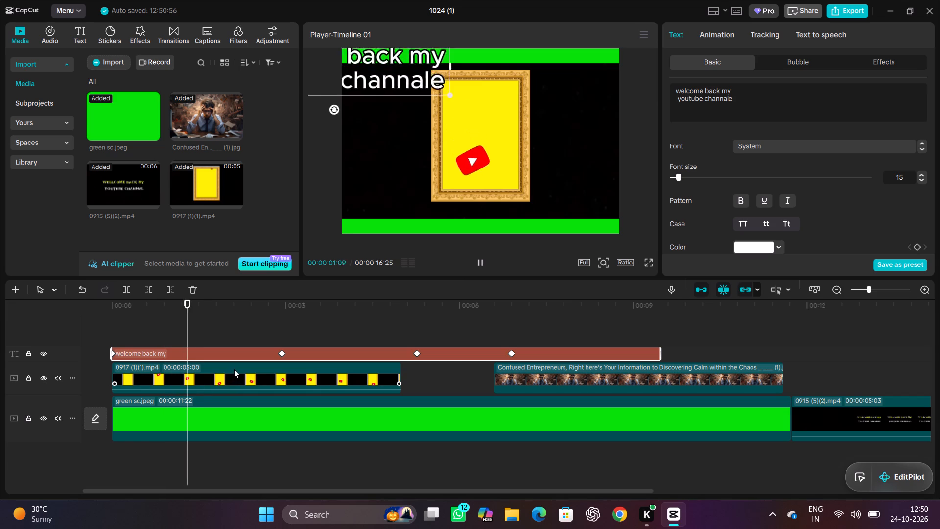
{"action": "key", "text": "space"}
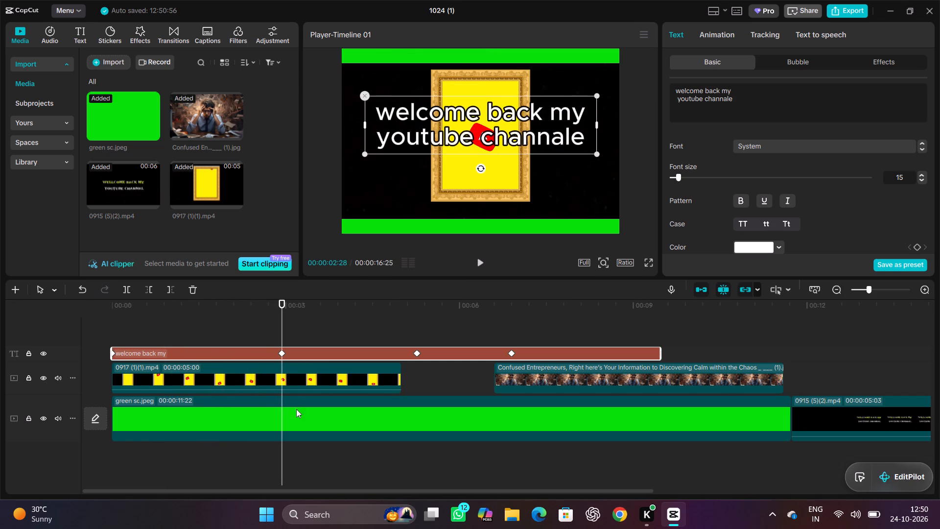
Enlarge the 0917 (1)(1).mp4 overlay to 123% scale and play it back from the start.
{"action": "left_click", "coordinate": [312, 377]}
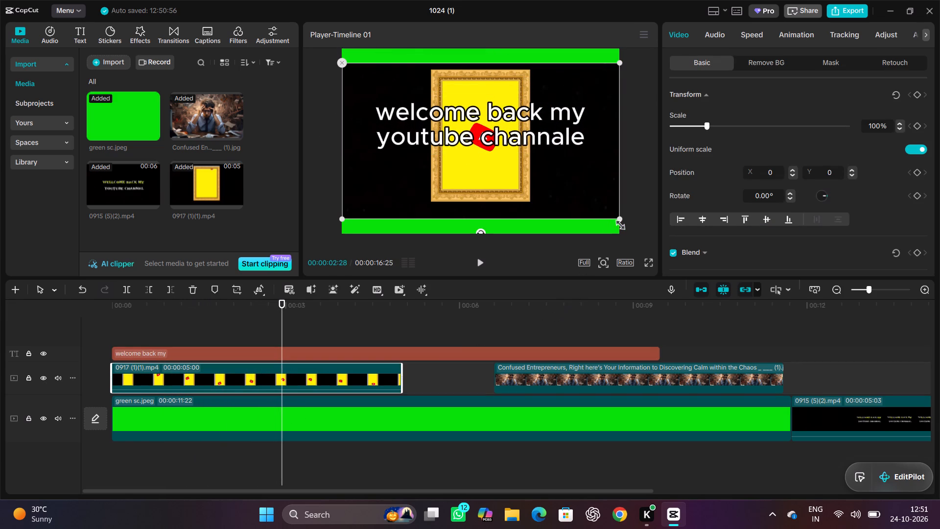
{"action": "left_click_drag", "start_coordinate": [616, 223], "coordinate": [639, 289]}
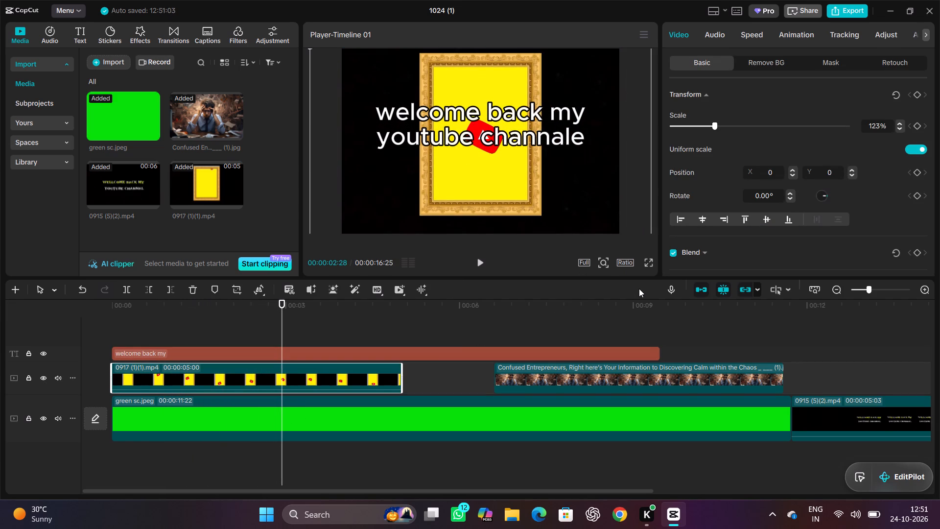
{"action": "left_click_drag", "start_coordinate": [282, 306], "coordinate": [169, 306]}
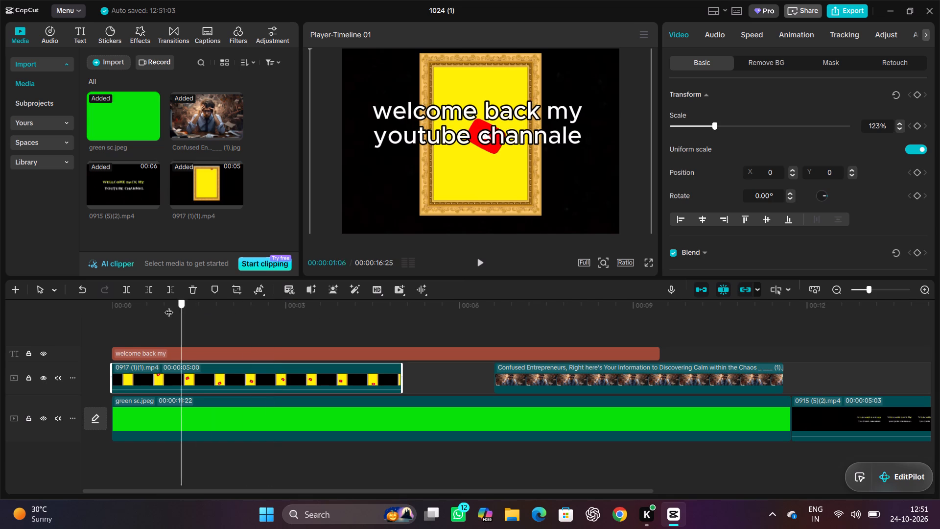
{"action": "left_click_drag", "start_coordinate": [169, 306], "coordinate": [85, 311]}
{"action": "key", "text": "space"}
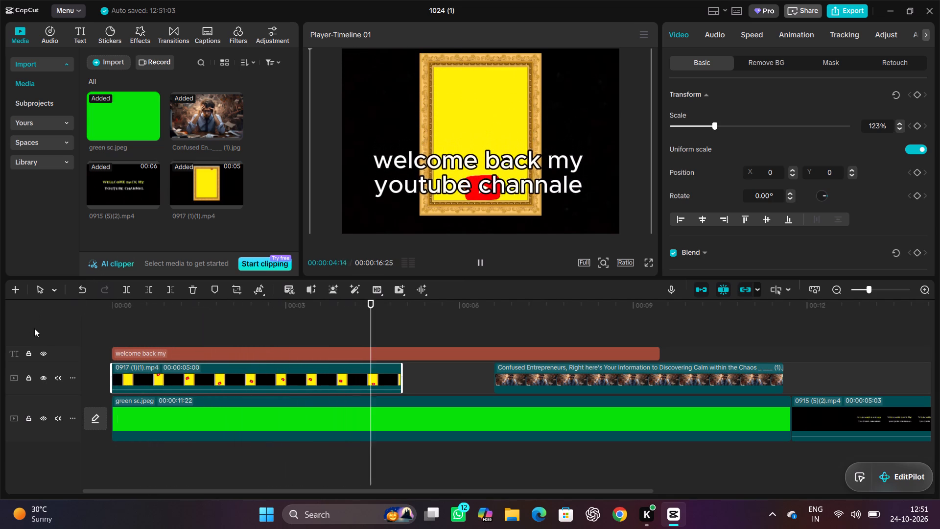
{"action": "left_click", "coordinate": [185, 345]}
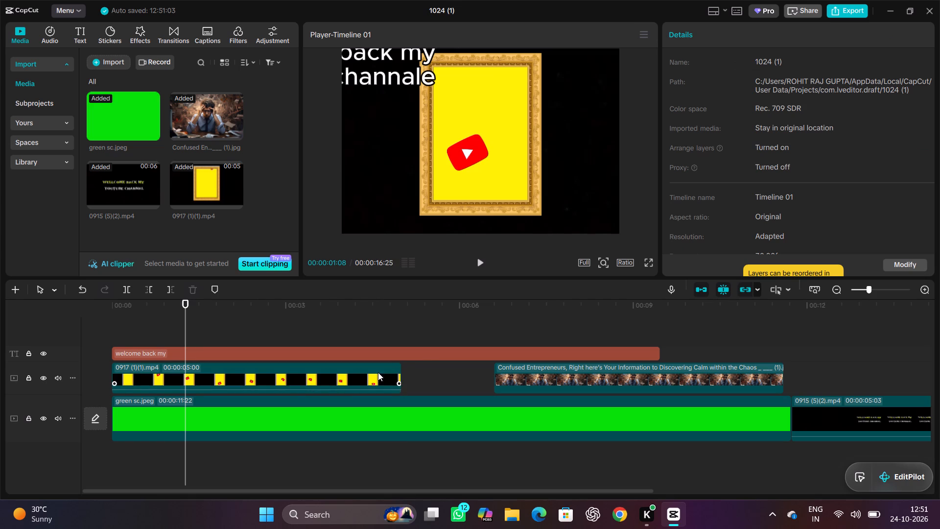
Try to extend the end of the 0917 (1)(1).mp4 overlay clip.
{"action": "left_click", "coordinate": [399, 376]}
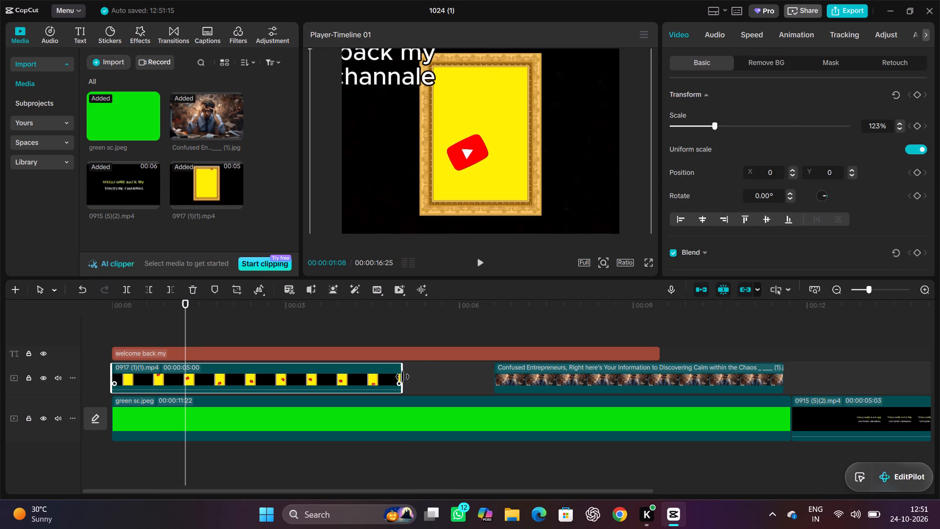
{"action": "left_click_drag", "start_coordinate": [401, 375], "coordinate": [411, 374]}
Import 0917 (1)(4).mp4 from the CapCut Videos folder.
{"action": "left_click", "coordinate": [115, 66]}
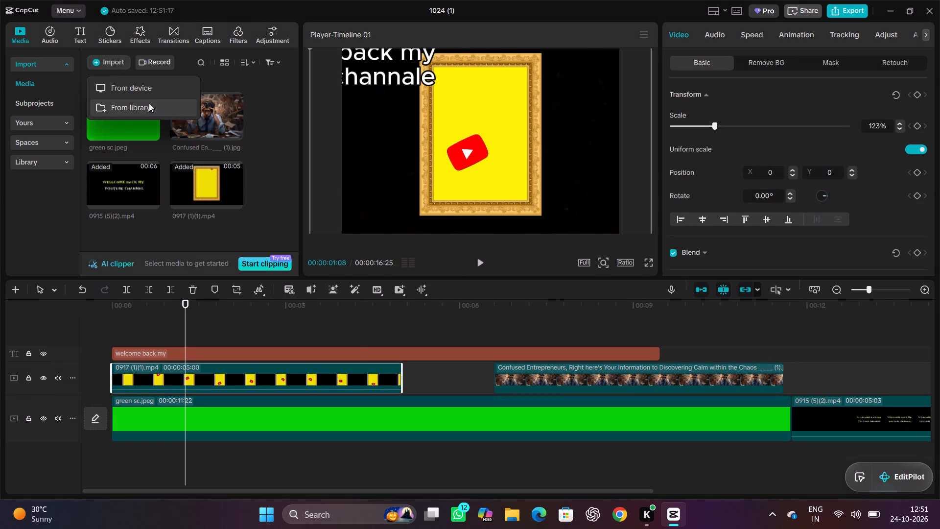
{"action": "left_click", "coordinate": [148, 87]}
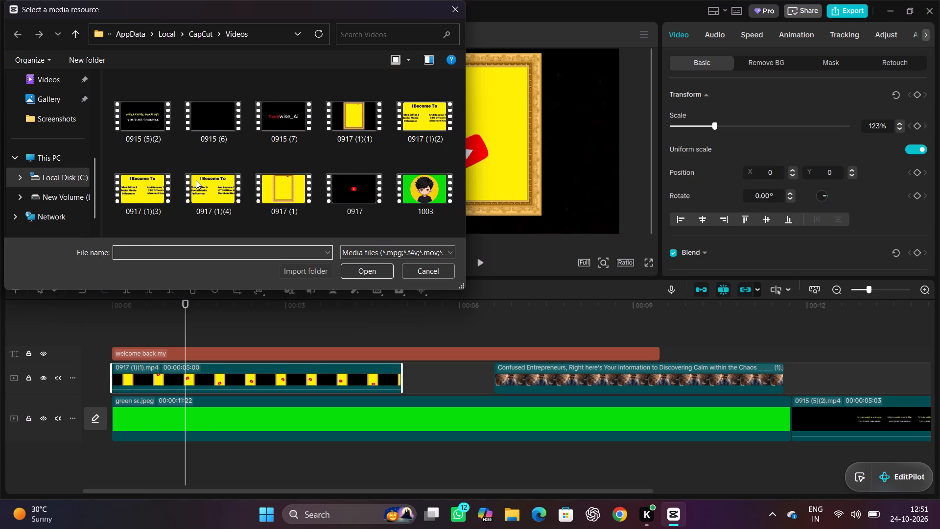
{"action": "double_click", "coordinate": [196, 180]}
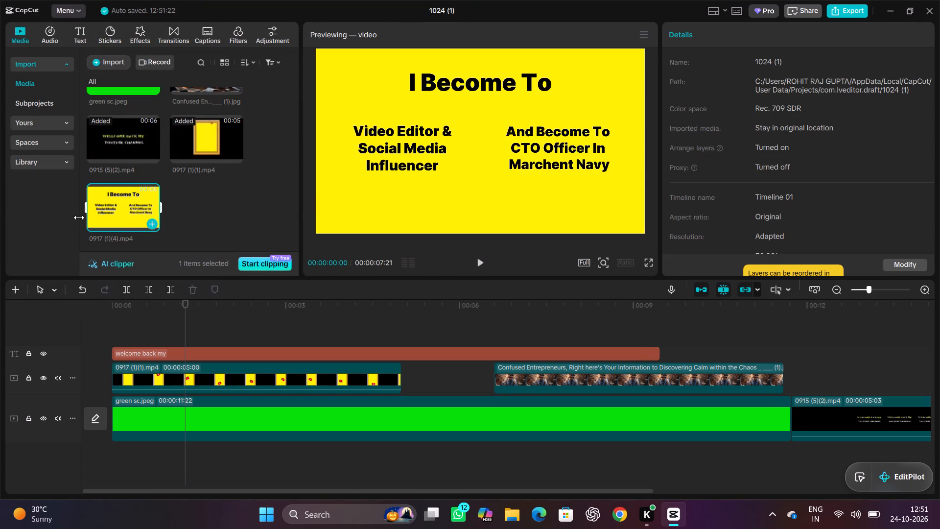
Add 0917 (1)(4).mp4 to the timeline and place it at the end of the main track, directly after 0915 (5)(2).mp4.
{"action": "left_click", "coordinate": [153, 223]}
{"action": "left_click_drag", "start_coordinate": [320, 415], "coordinate": [568, 332]}
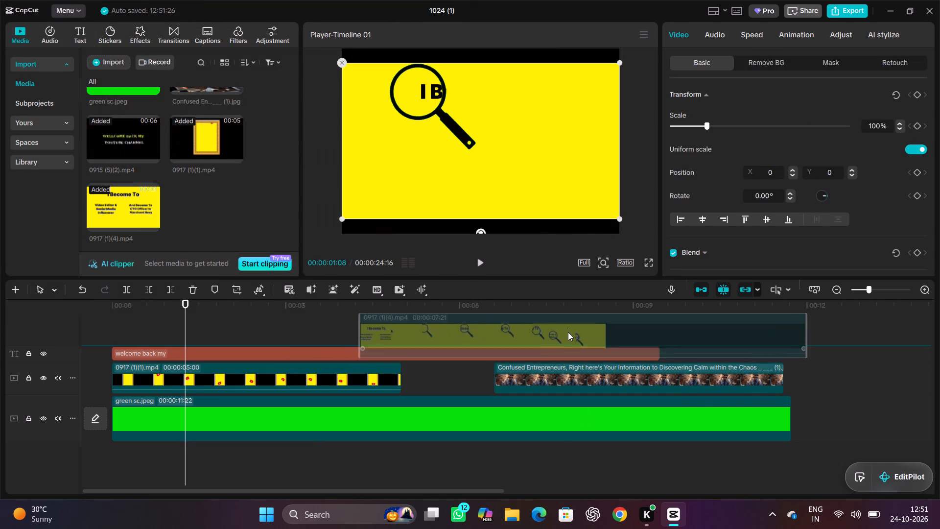
{"action": "left_click_drag", "start_coordinate": [568, 332], "coordinate": [684, 325]}
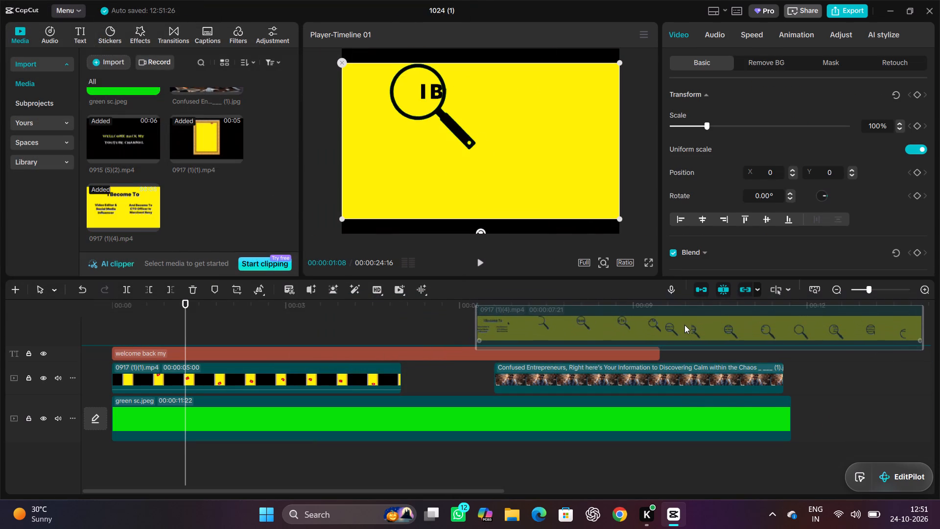
{"action": "left_click_drag", "start_coordinate": [684, 325], "coordinate": [686, 324]}
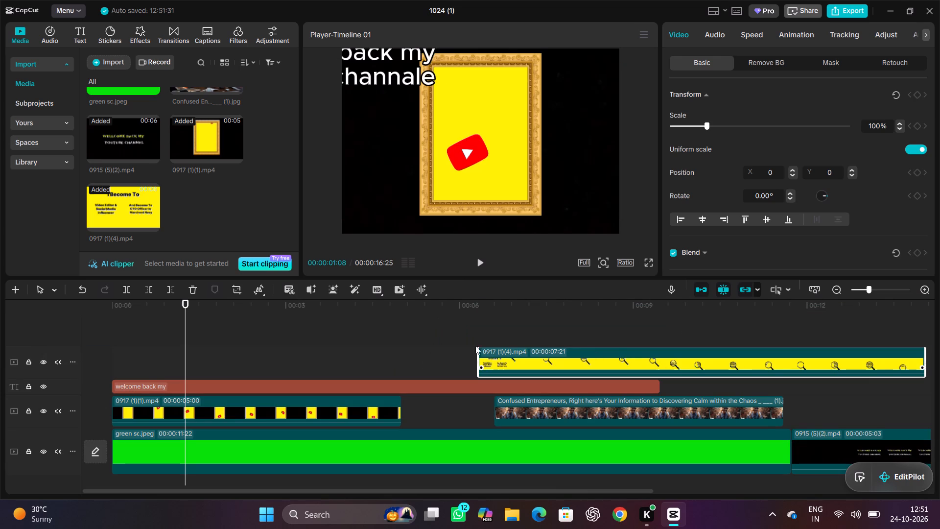
{"action": "left_click_drag", "start_coordinate": [545, 359], "coordinate": [935, 428]}
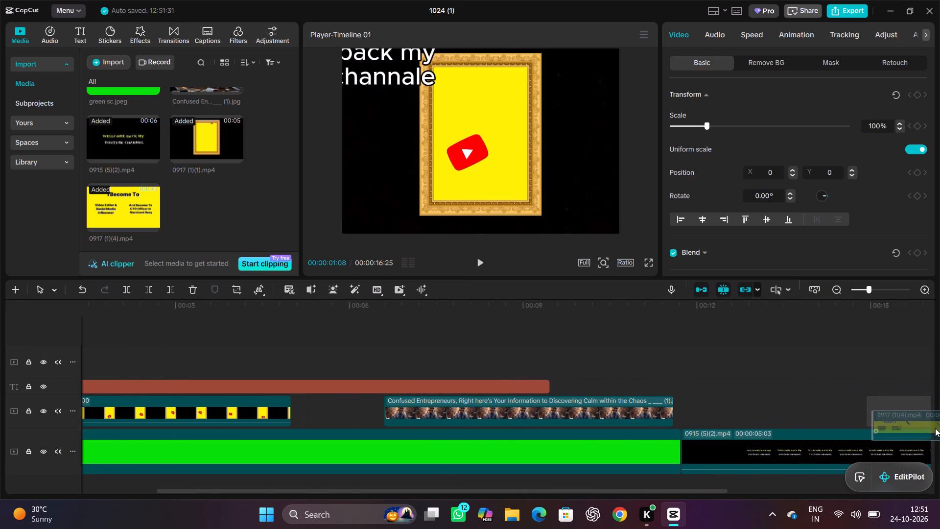
{"action": "left_click_drag", "start_coordinate": [935, 428], "coordinate": [812, 464]}
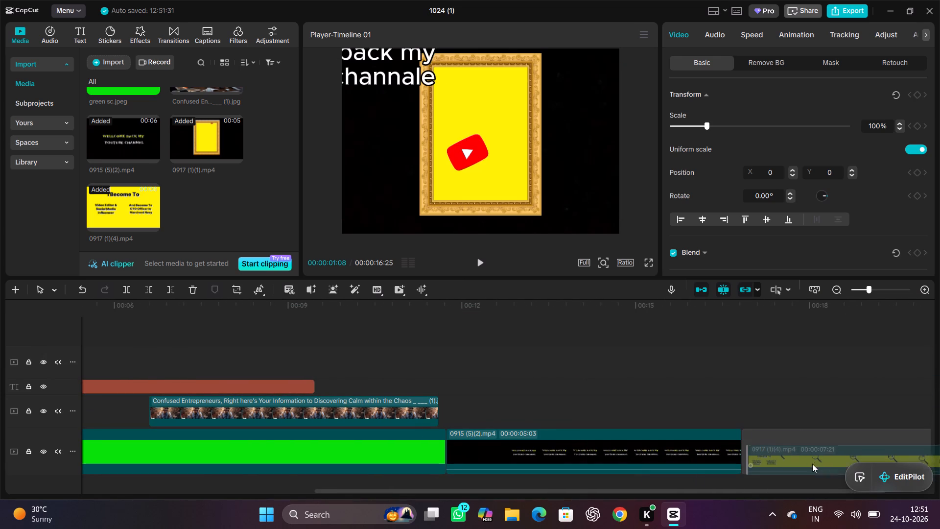
{"action": "left_click_drag", "start_coordinate": [812, 464], "coordinate": [819, 447]}
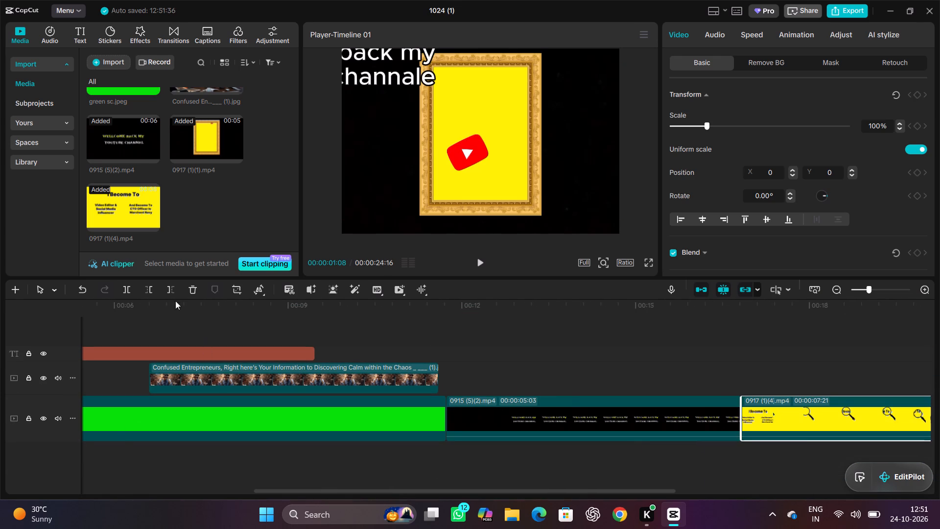
Close the overlay gap by moving the Confused Entrepreneurs image clip directly after 0917 (1)(1).mp4, and replay that section.
{"action": "left_click", "coordinate": [134, 306]}
{"action": "left_click_drag", "start_coordinate": [135, 303], "coordinate": [0, 302]}
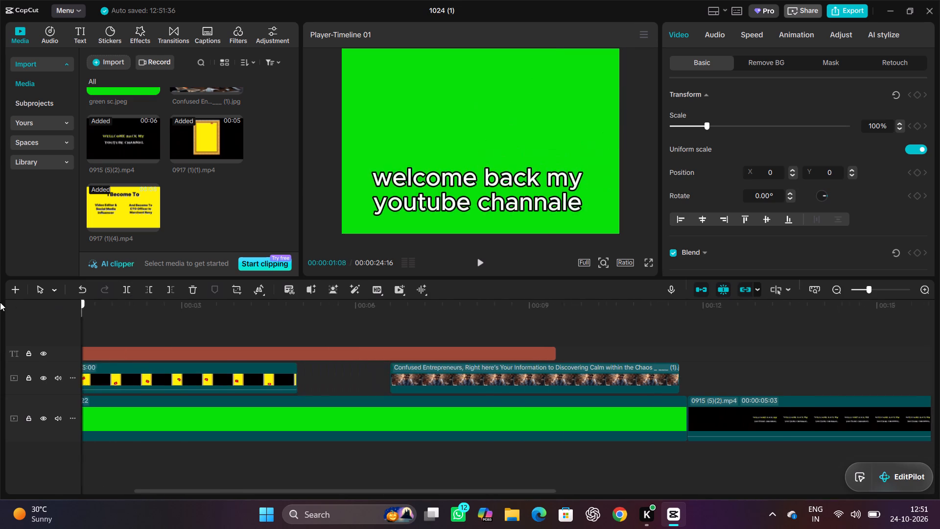
{"action": "left_click_drag", "start_coordinate": [0, 302], "coordinate": [0, 299]}
{"action": "key", "text": "space"}
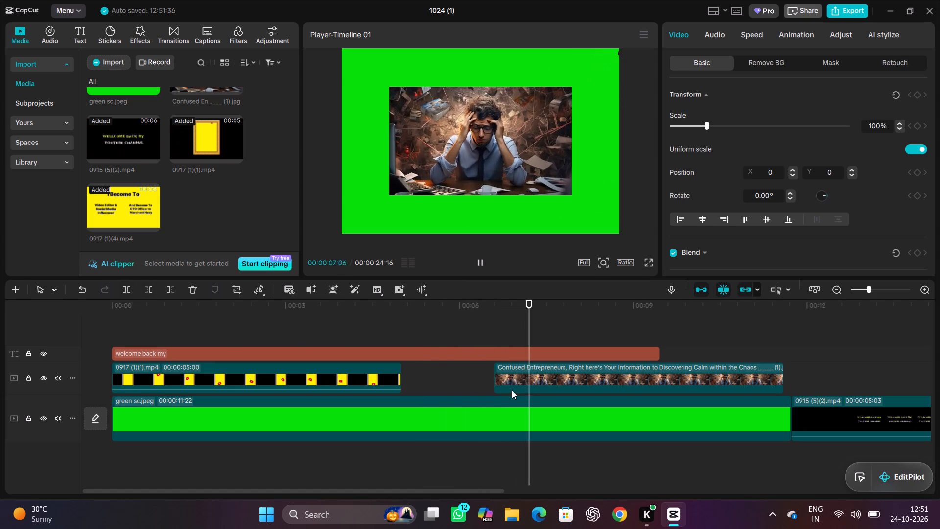
{"action": "key", "text": "space"}
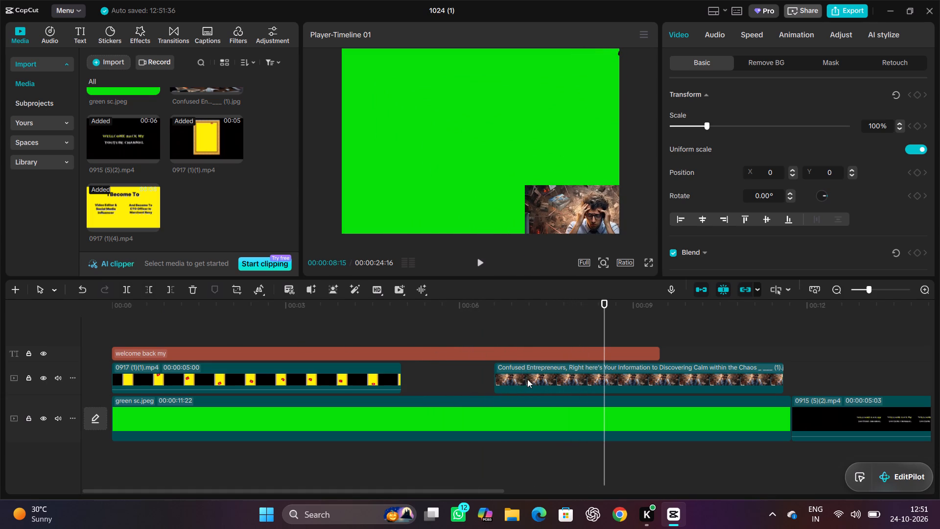
{"action": "left_click_drag", "start_coordinate": [527, 379], "coordinate": [434, 382]}
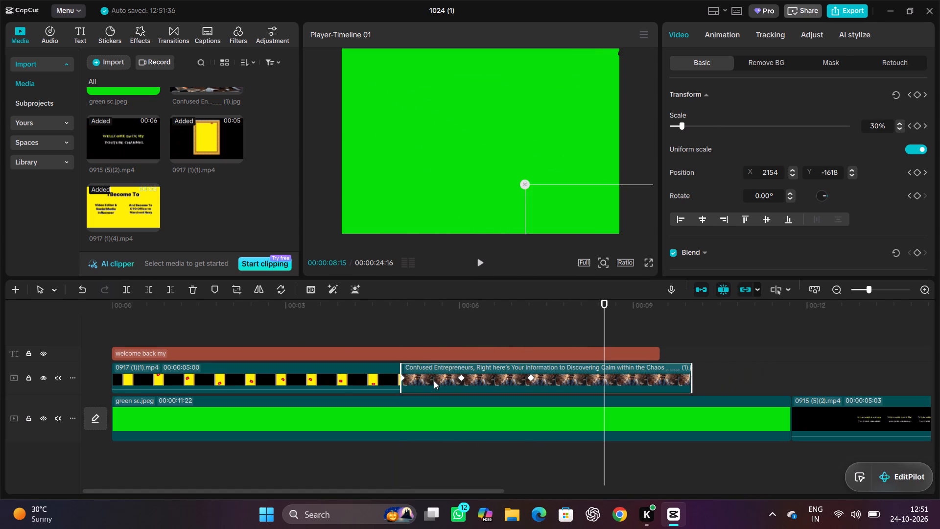
{"action": "left_click_drag", "start_coordinate": [607, 300], "coordinate": [602, 300]}
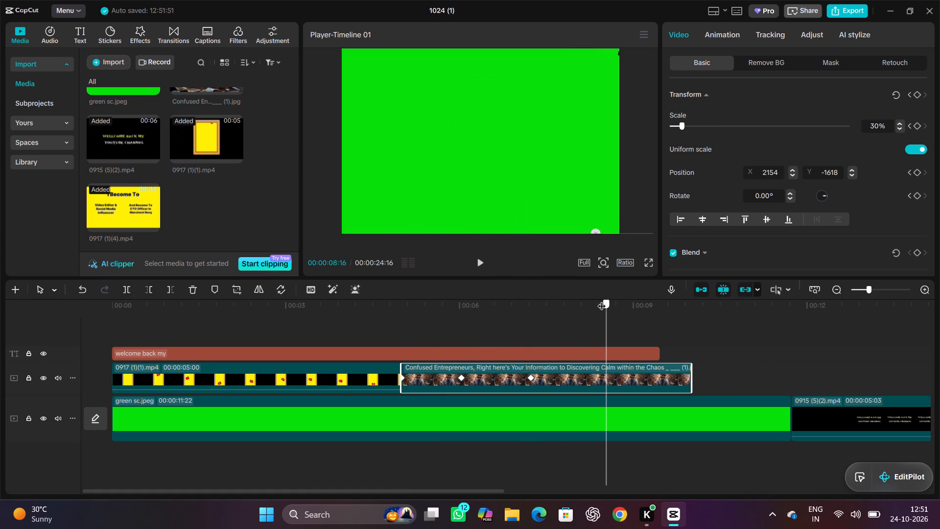
{"action": "left_click_drag", "start_coordinate": [602, 300], "coordinate": [398, 294]}
{"action": "key", "text": "space"}
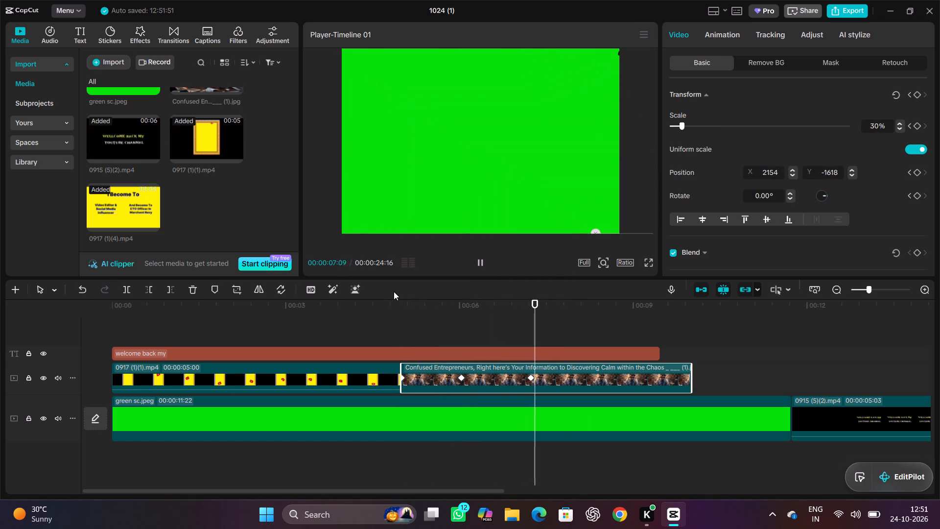
{"action": "key", "text": "space"}
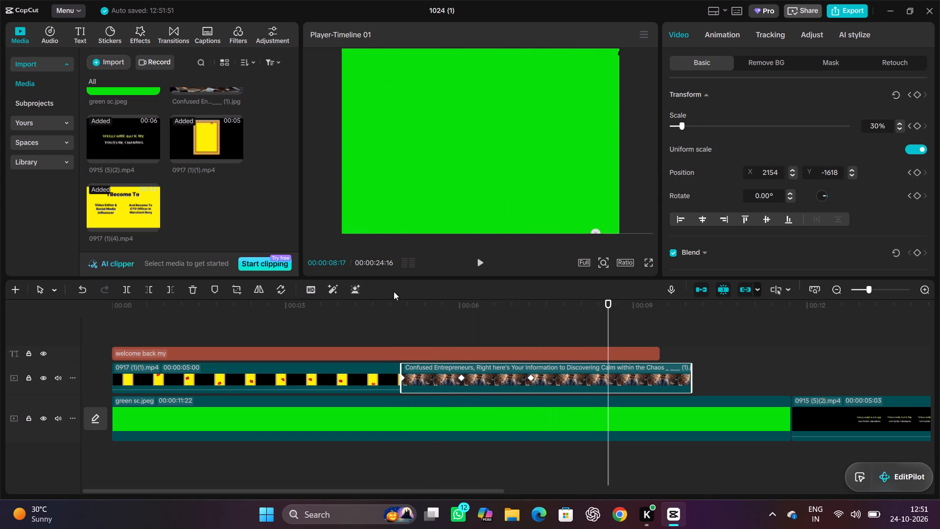
Move 0915 (5)(2).mp4 from the main track to a new overlay track above the title, starting at about 8 seconds.
{"action": "left_click_drag", "start_coordinate": [871, 414], "coordinate": [687, 300]}
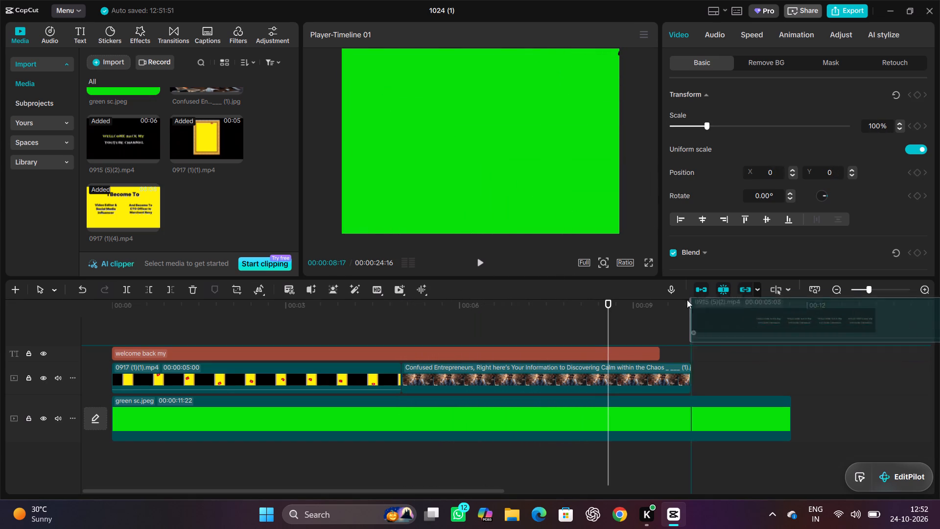
{"action": "left_click_drag", "start_coordinate": [687, 300], "coordinate": [648, 317]}
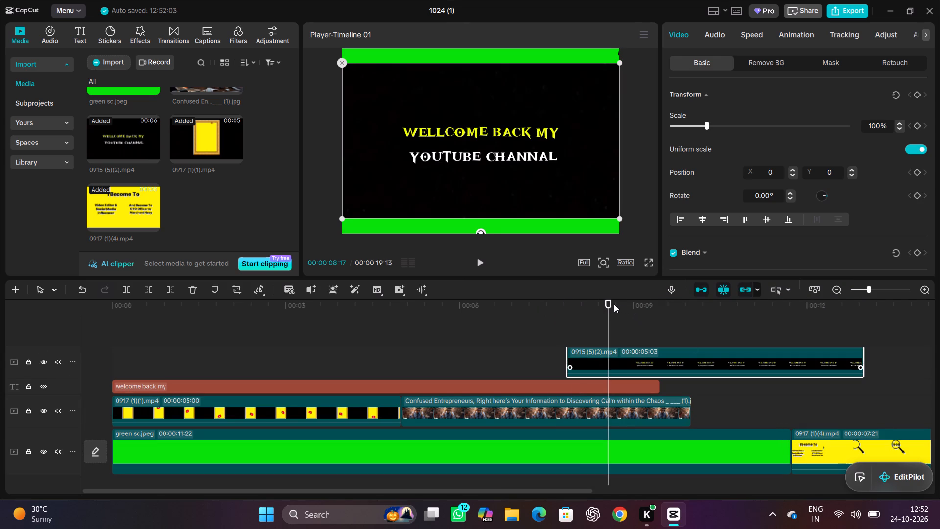
Enlarge the 0915 (5)(2).mp4 overlay to 119% scale so it fills the frame, and replay that section.
{"action": "left_click_drag", "start_coordinate": [606, 303], "coordinate": [551, 314]}
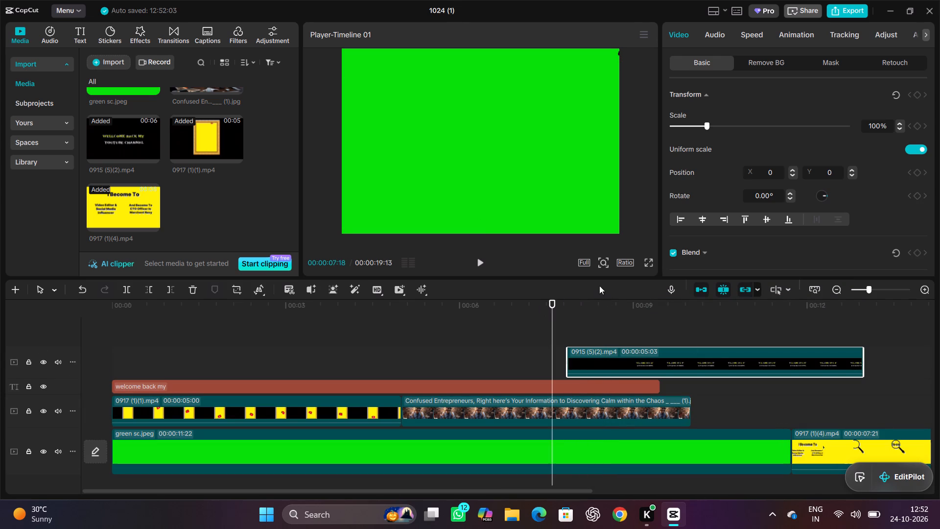
{"action": "key", "text": "space"}
{"action": "left_click_drag", "start_coordinate": [616, 218], "coordinate": [633, 247]}
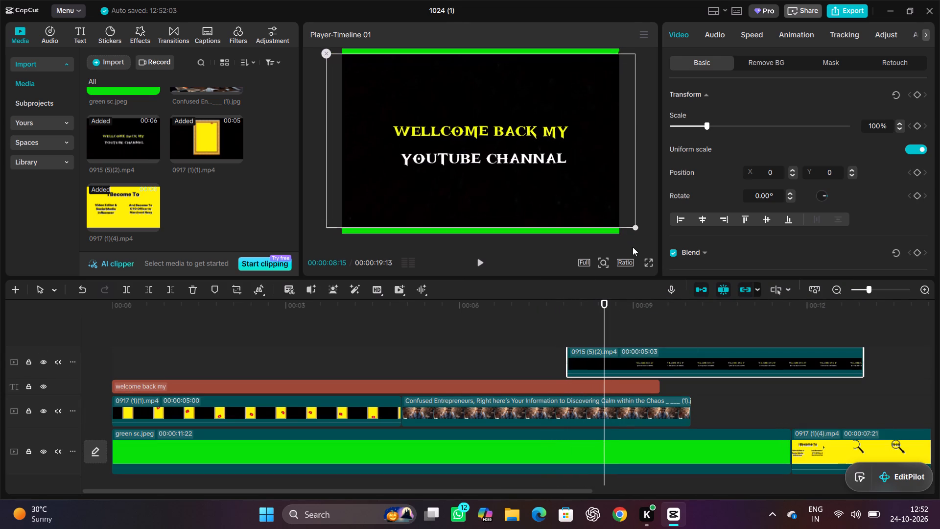
{"action": "left_click_drag", "start_coordinate": [633, 247], "coordinate": [640, 268]}
{"action": "key", "text": "space"}
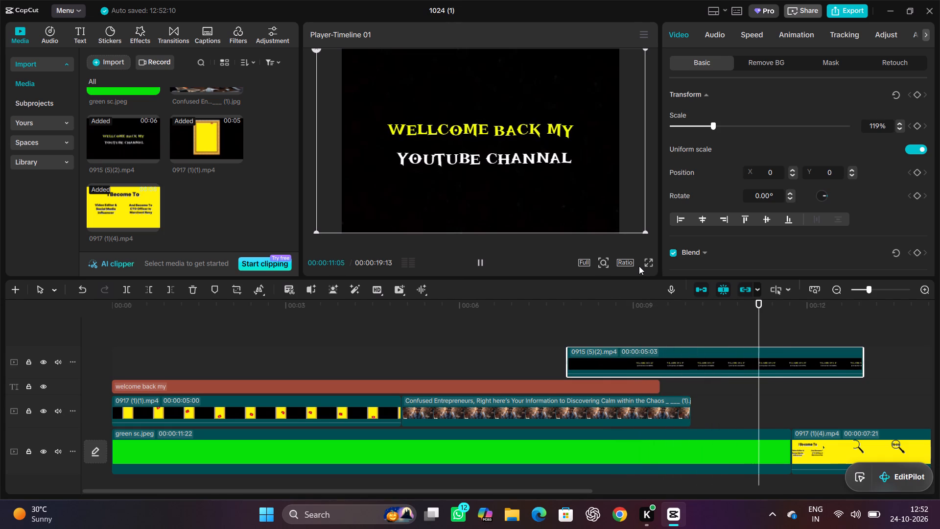
{"action": "key", "text": "space"}
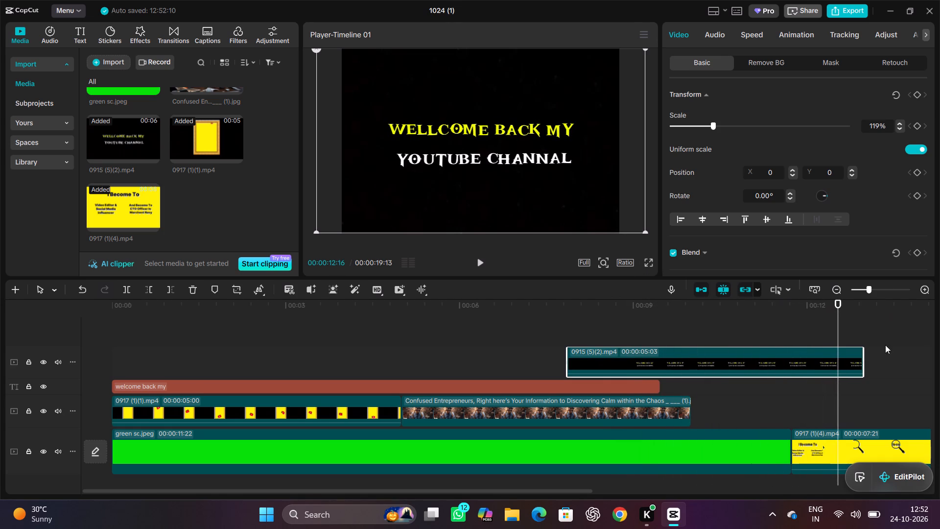
Move 0917 (1)(4).mp4 from the main track to the top overlay track, directly after 0915 (5)(2).mp4, and play across the cut.
{"action": "left_click_drag", "start_coordinate": [831, 441], "coordinate": [902, 359]}
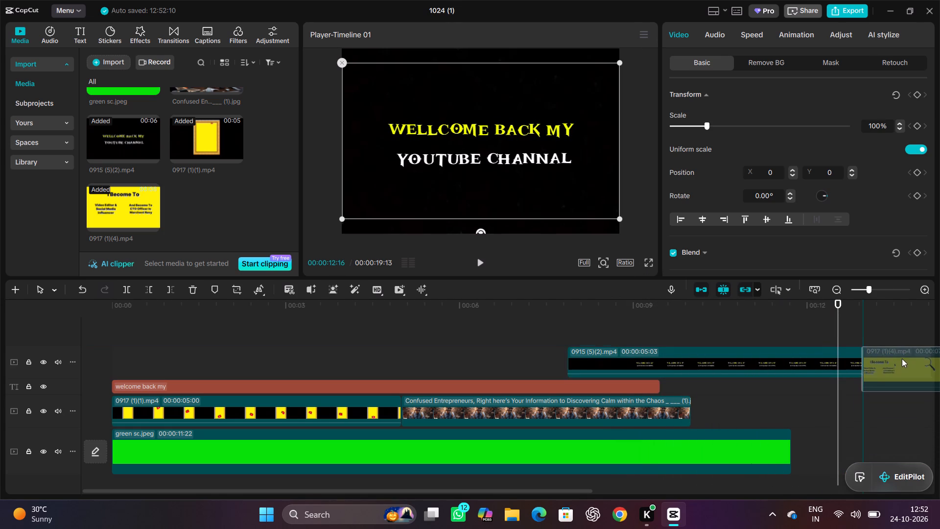
{"action": "left_click_drag", "start_coordinate": [902, 359], "coordinate": [904, 354]}
{"action": "key", "text": "space"}
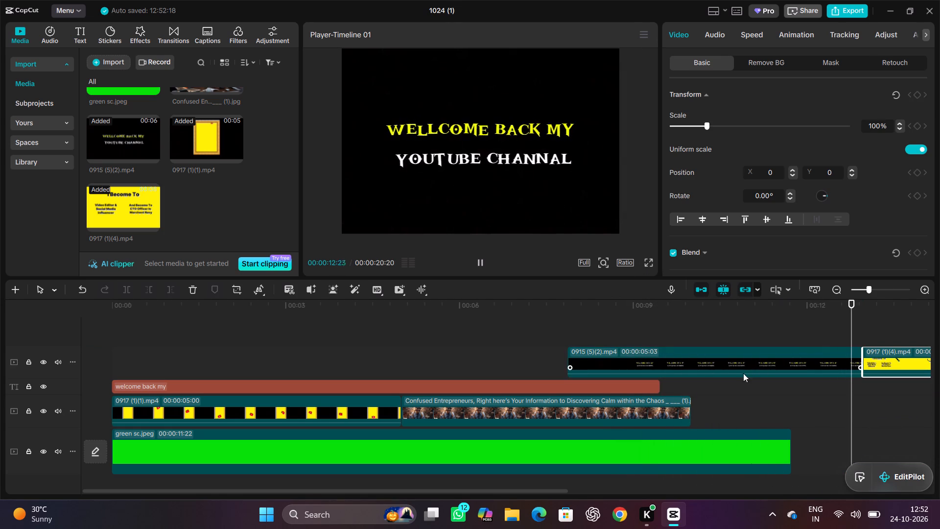
{"action": "key", "text": "space"}
Trim the end of 0915 (5)(2).mp4 to a duration of 00:00:04:04 and move 0917 (1)(4).mp4 directly after it.
{"action": "left_click", "coordinate": [827, 357]}
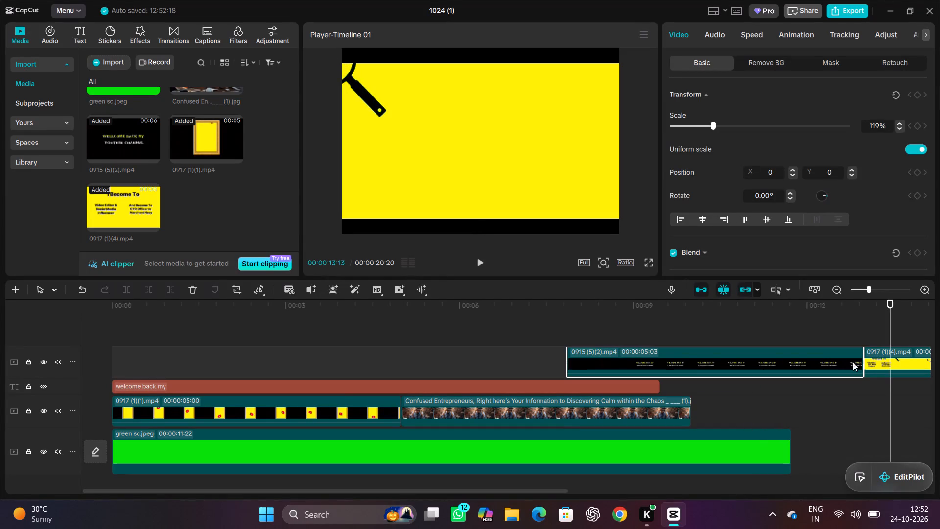
{"action": "left_click_drag", "start_coordinate": [862, 363], "coordinate": [806, 370]}
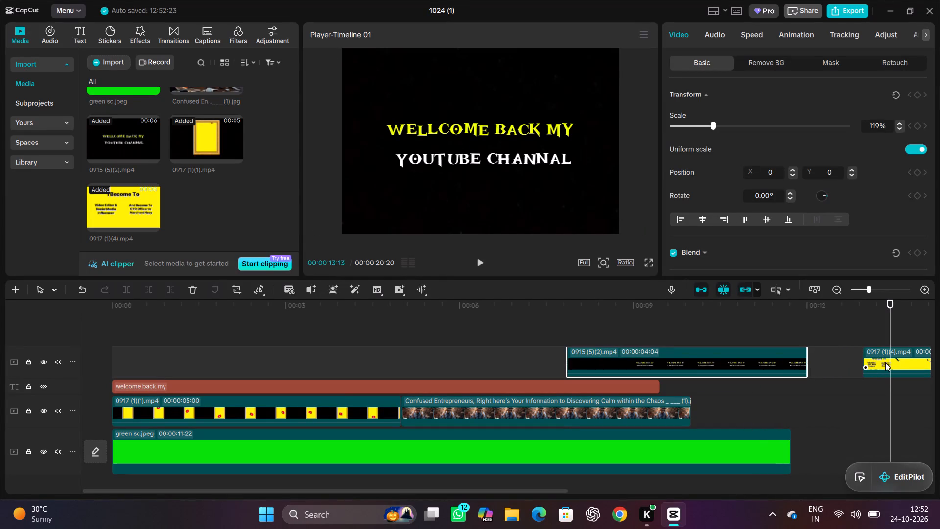
{"action": "left_click_drag", "start_coordinate": [886, 362], "coordinate": [832, 365]}
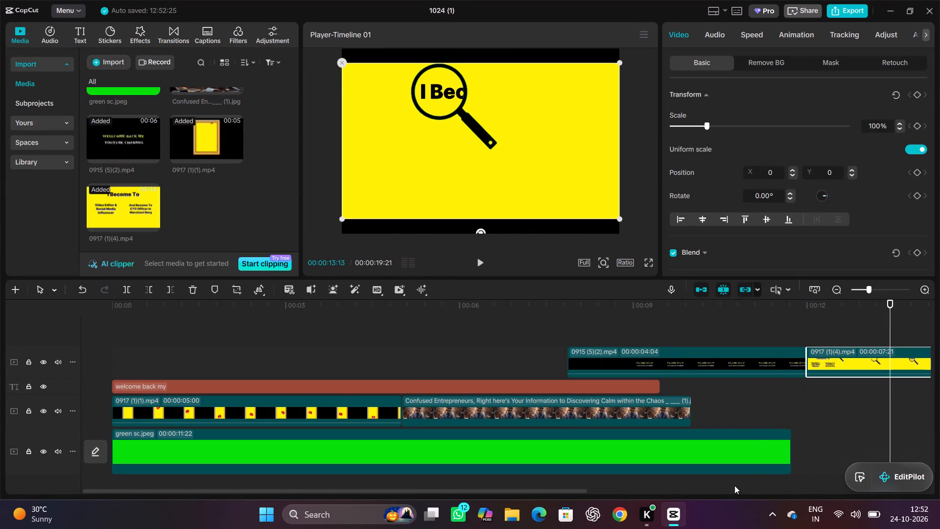
Extend the green sc.jpeg background to 00:00:19:25, just past the end of 0917 (1)(4).mp4, and replay the video.
{"action": "left_click_drag", "start_coordinate": [791, 448], "coordinate": [939, 467]}
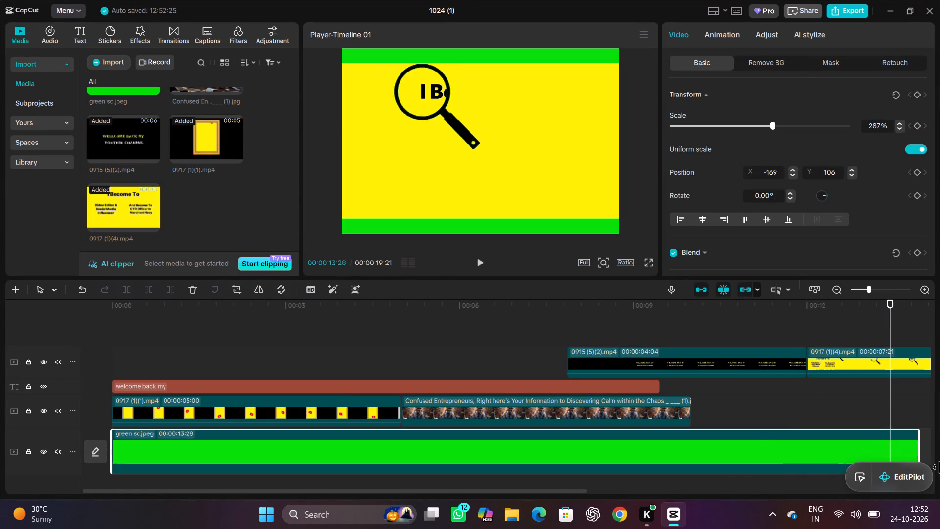
{"action": "left_click_drag", "start_coordinate": [939, 467], "coordinate": [691, 528]}
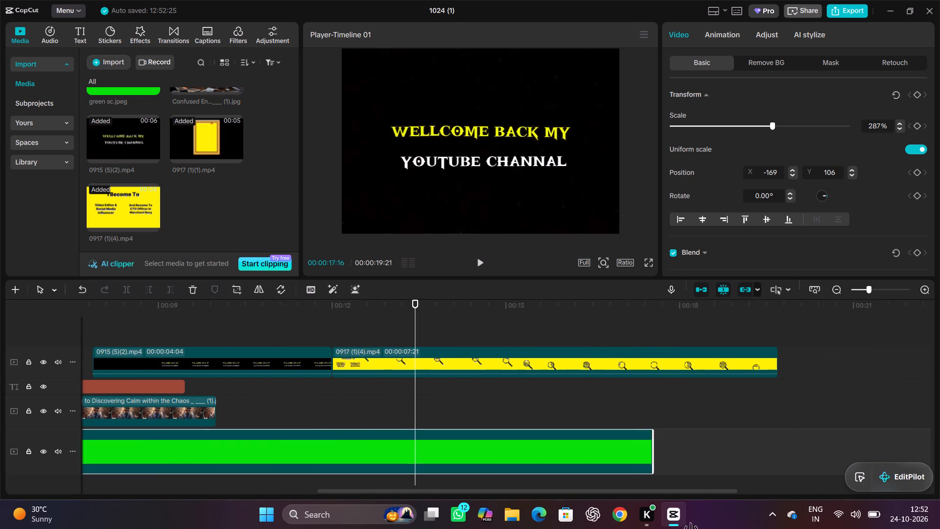
{"action": "left_click_drag", "start_coordinate": [691, 528], "coordinate": [786, 527]}
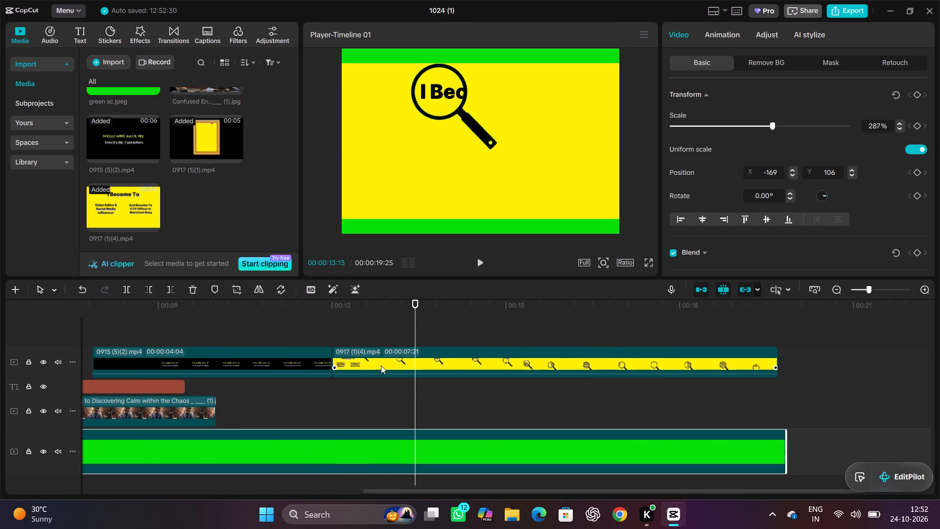
{"action": "left_click_drag", "start_coordinate": [417, 308], "coordinate": [101, 358]}
{"action": "key", "text": "space"}
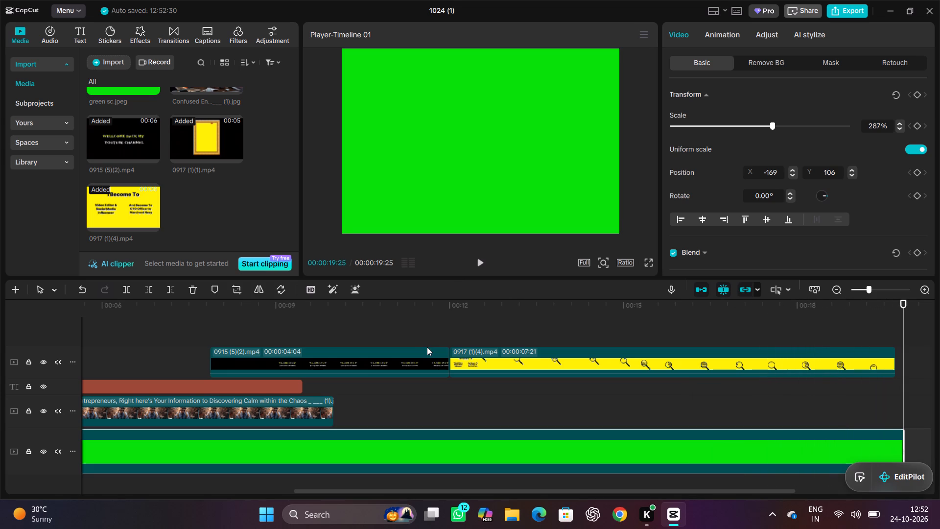
Slow the 0917 (1)(4).mp4 overlay clip down to a standard speed of 0.78x.
{"action": "left_click", "coordinate": [555, 351]}
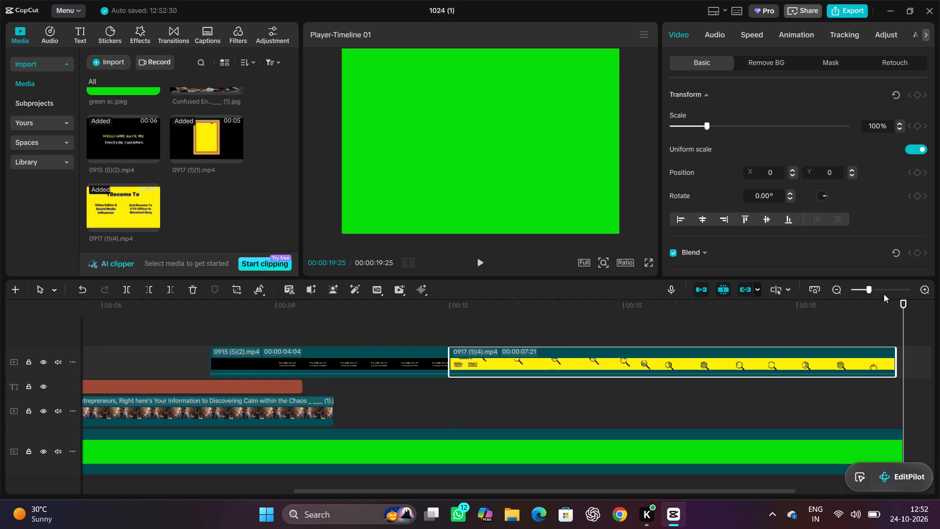
{"action": "scroll", "coordinate": [808, 214], "scroll_direction": "down", "scroll_amount": 1}
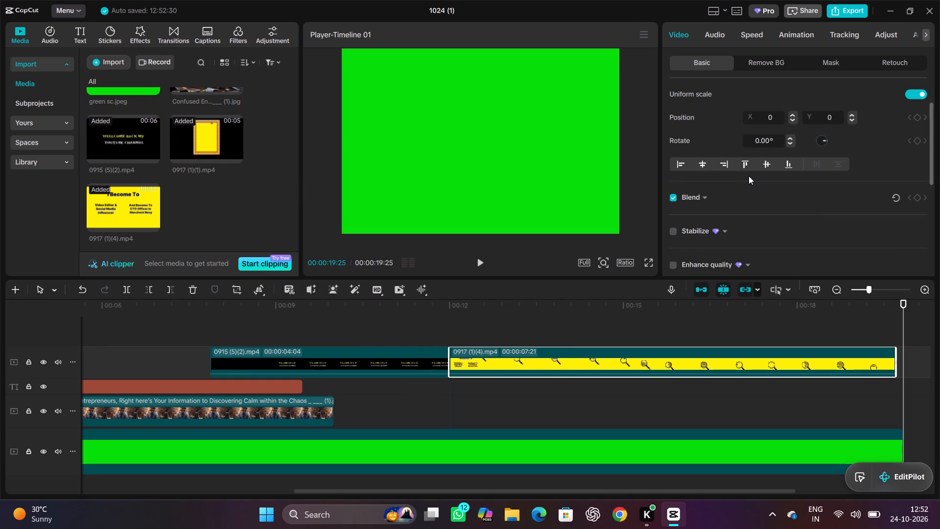
{"action": "scroll", "coordinate": [750, 178], "scroll_direction": "down", "scroll_amount": 1}
{"action": "scroll", "coordinate": [737, 281], "scroll_direction": "down", "scroll_amount": 1}
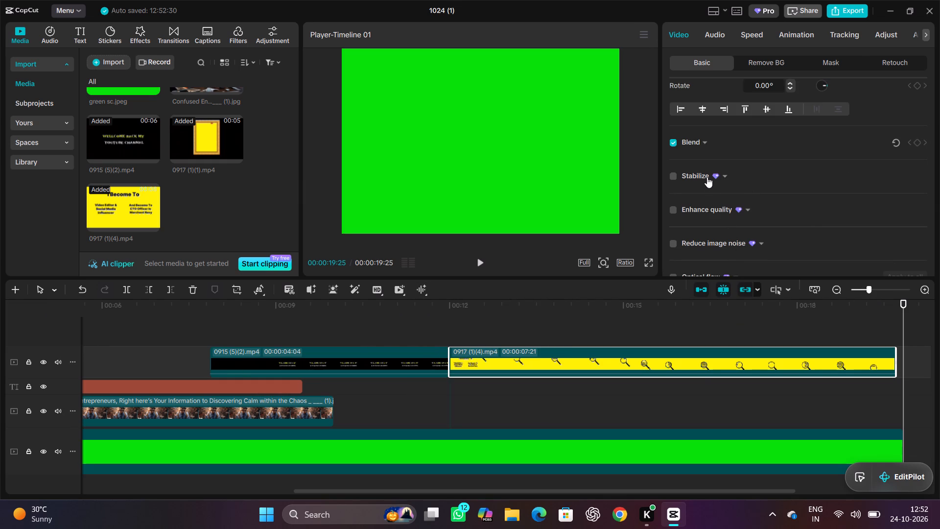
{"action": "left_click", "coordinate": [756, 37]}
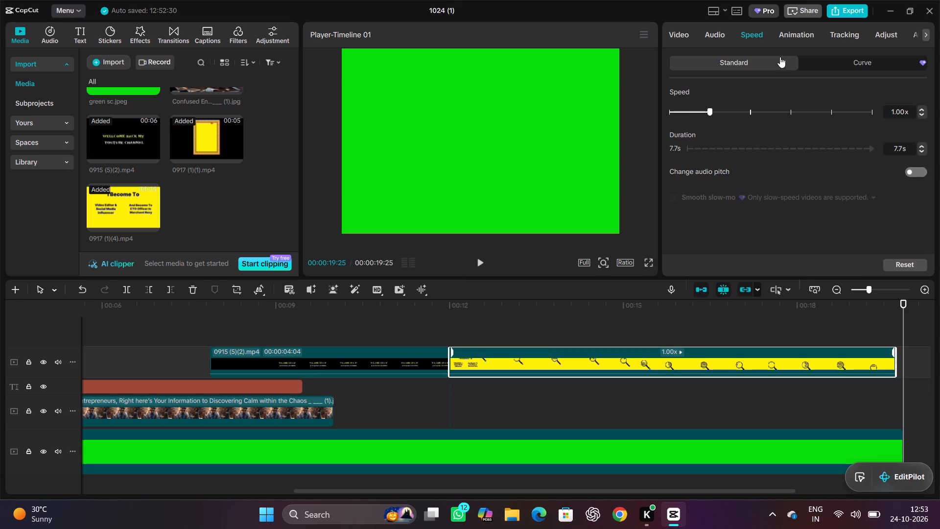
{"action": "left_click_drag", "start_coordinate": [709, 109], "coordinate": [704, 109]}
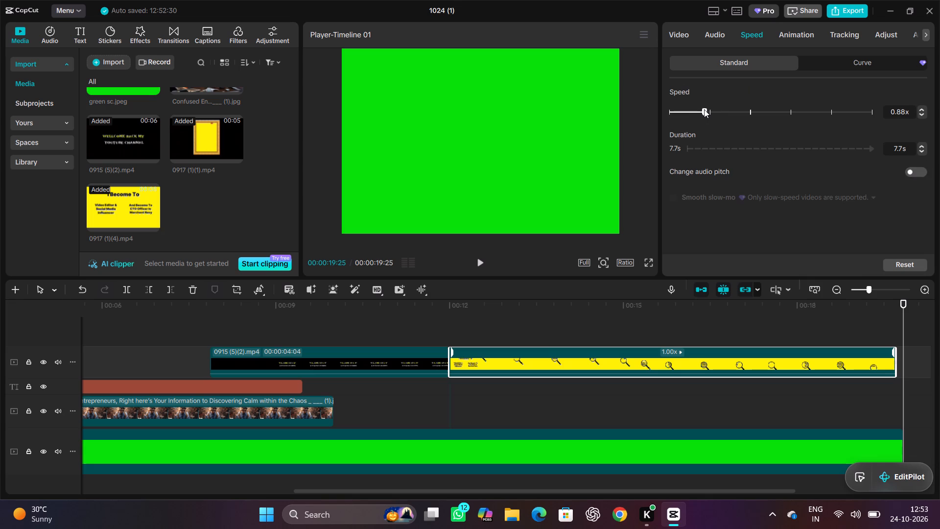
{"action": "left_click_drag", "start_coordinate": [704, 109], "coordinate": [700, 112]}
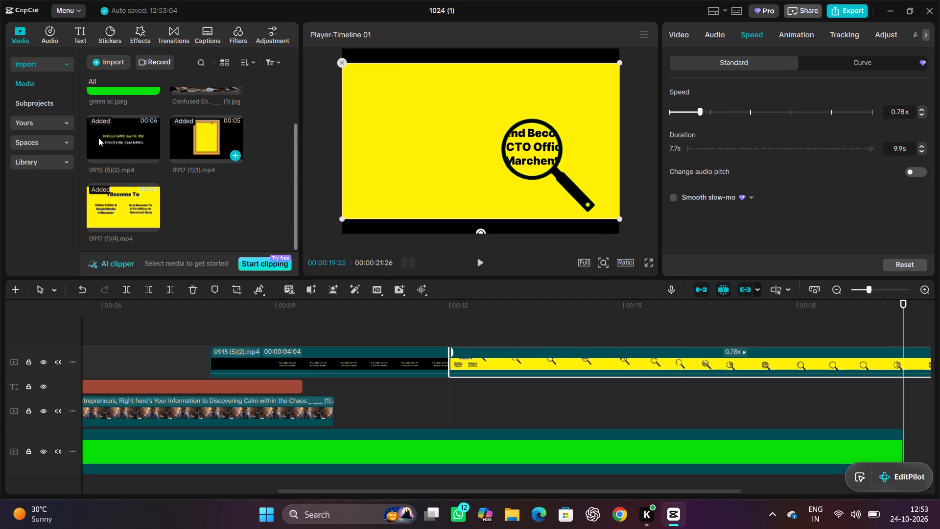
Preview the opening of the video and look through the stickers, transitions, captions, filters, adjustment and effects options.
{"action": "left_click_drag", "start_coordinate": [493, 426], "coordinate": [496, 409]}
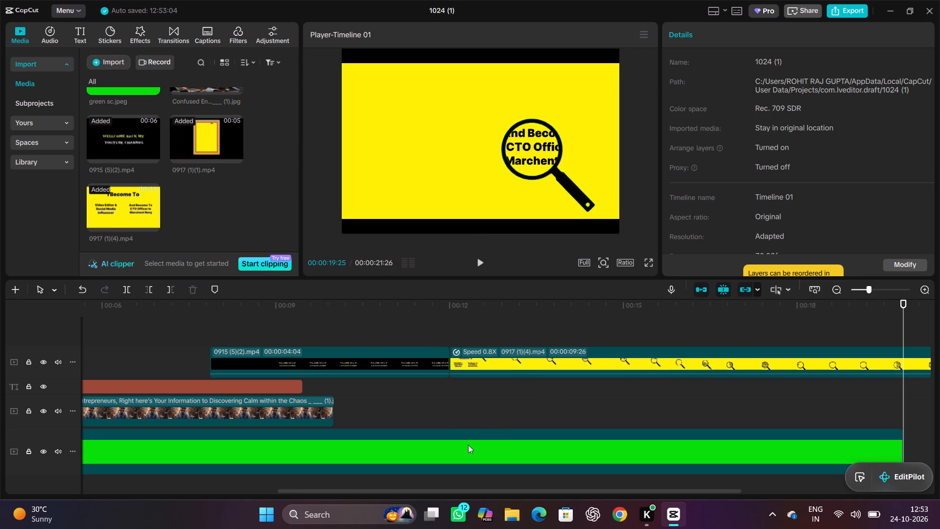
{"action": "left_click", "coordinate": [470, 443]}
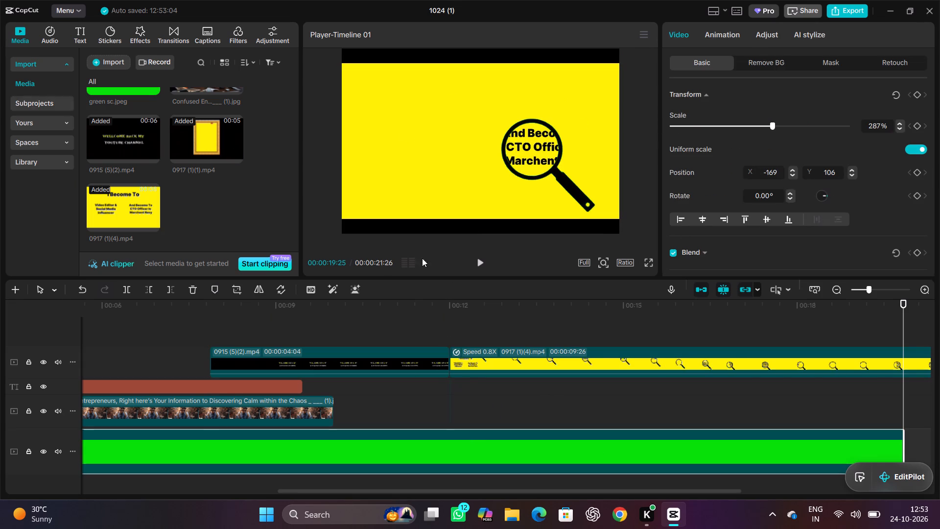
{"action": "left_click", "coordinate": [494, 460]}
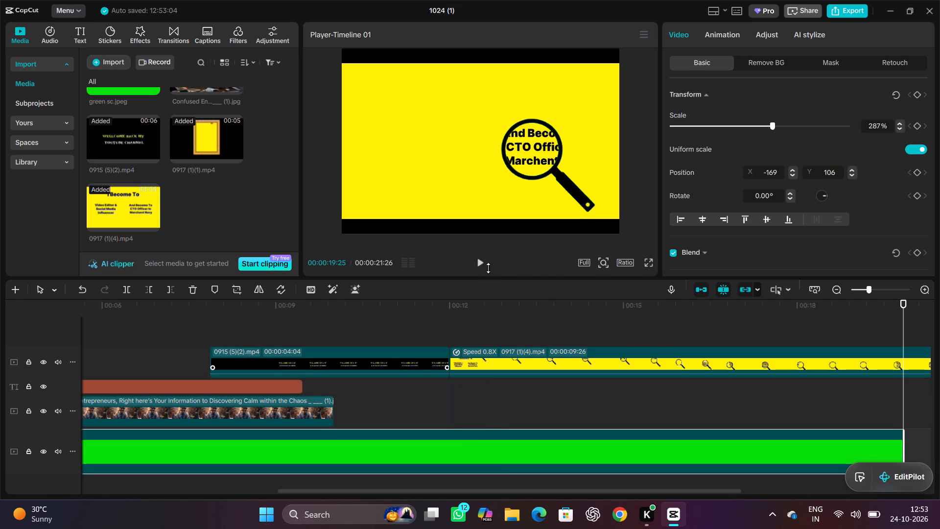
{"action": "left_click", "coordinate": [486, 262]}
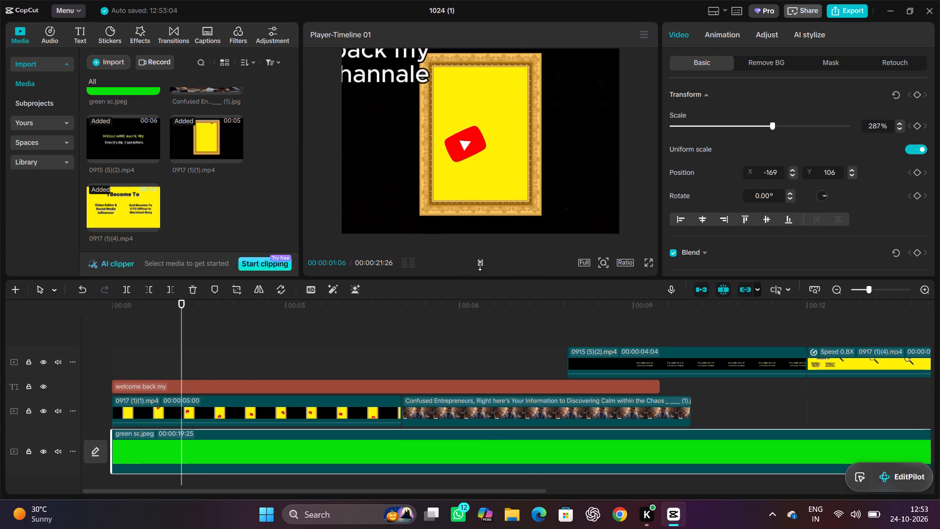
{"action": "left_click", "coordinate": [482, 265]}
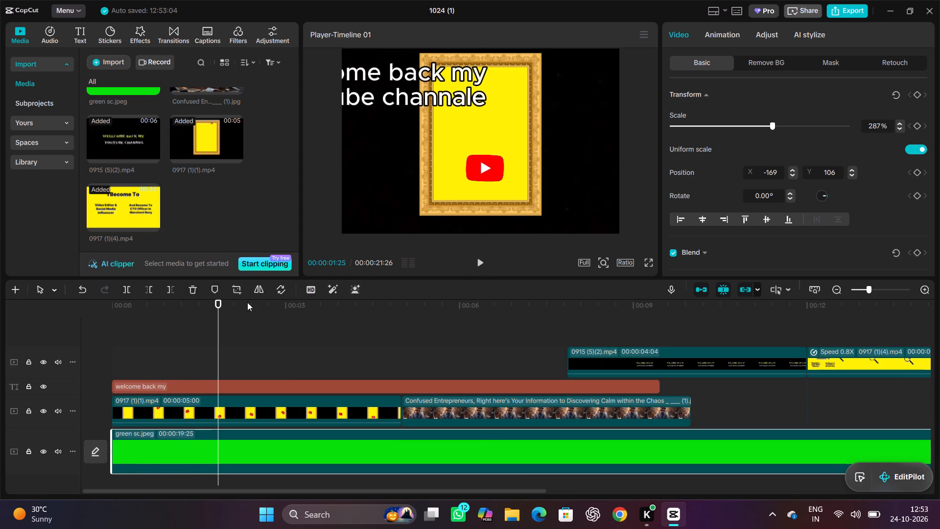
{"action": "left_click", "coordinate": [110, 33]}
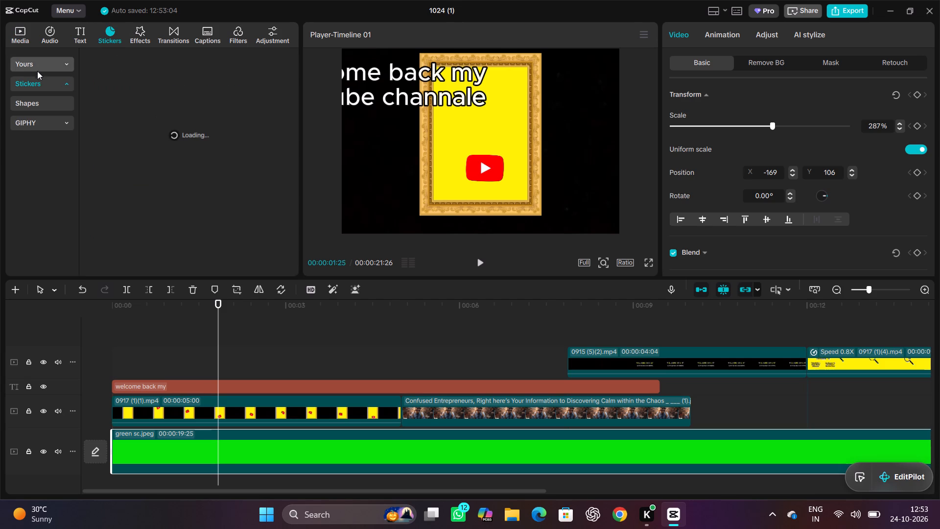
{"action": "left_click", "coordinate": [174, 39]}
{"action": "left_click", "coordinate": [217, 35]}
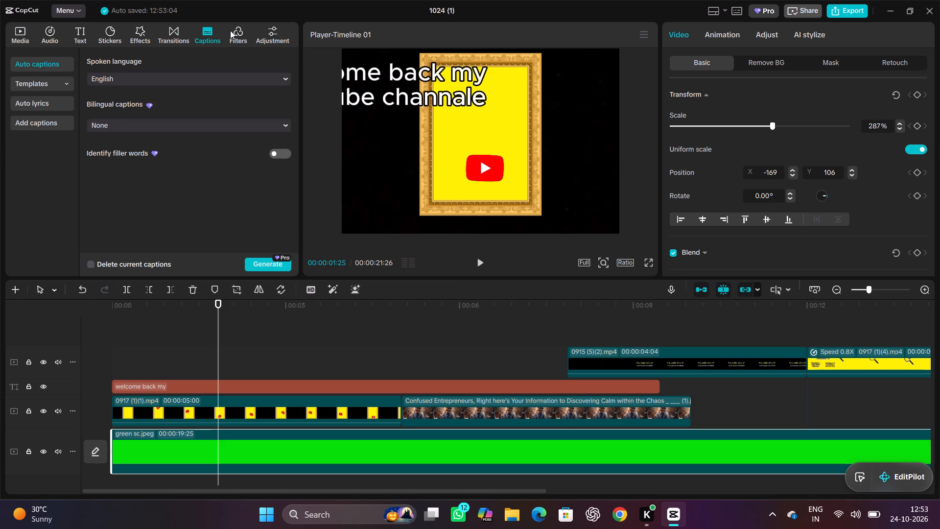
{"action": "left_click", "coordinate": [233, 30]}
{"action": "left_click", "coordinate": [267, 41]}
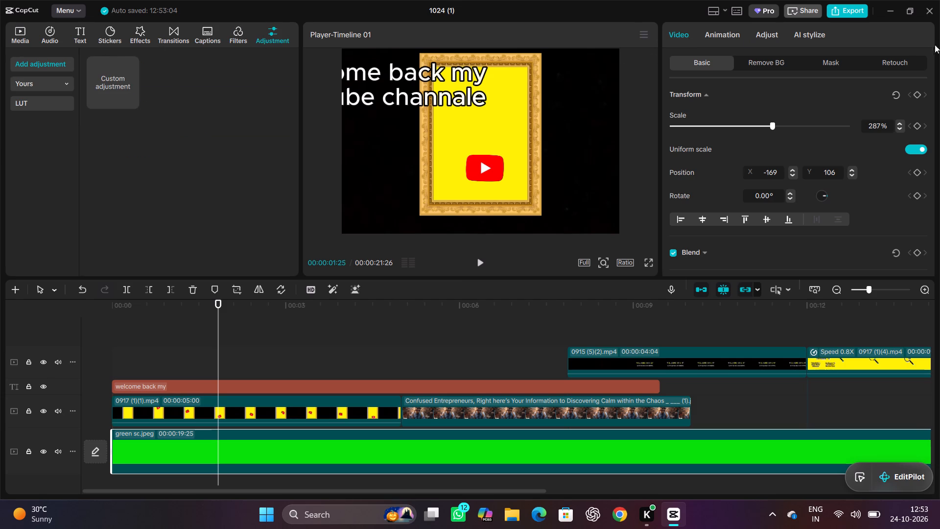
{"action": "left_click", "coordinate": [204, 36]}
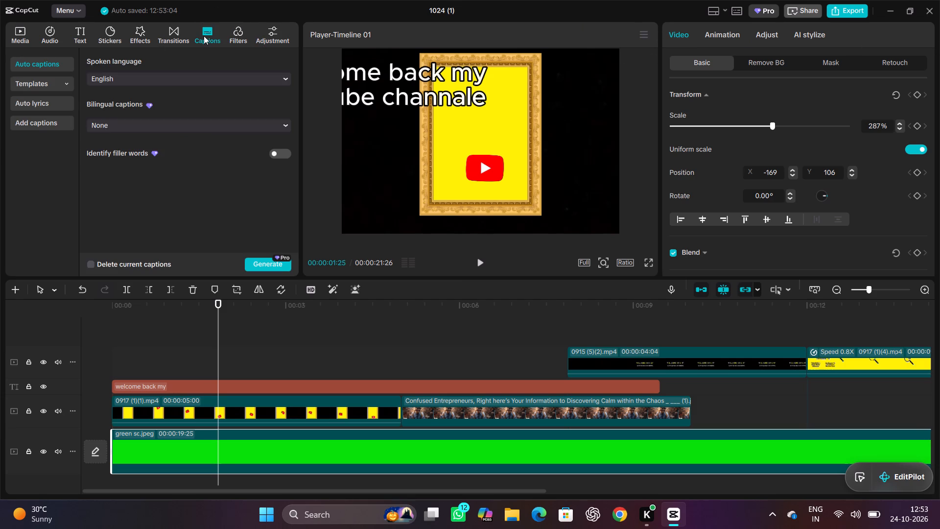
{"action": "left_click", "coordinate": [143, 32]}
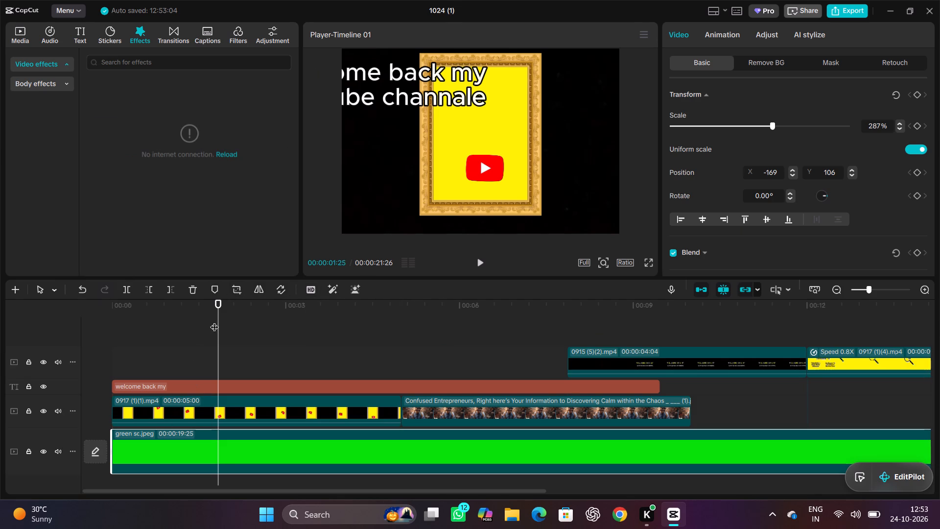
{"action": "left_click_drag", "start_coordinate": [215, 299], "coordinate": [107, 309]}
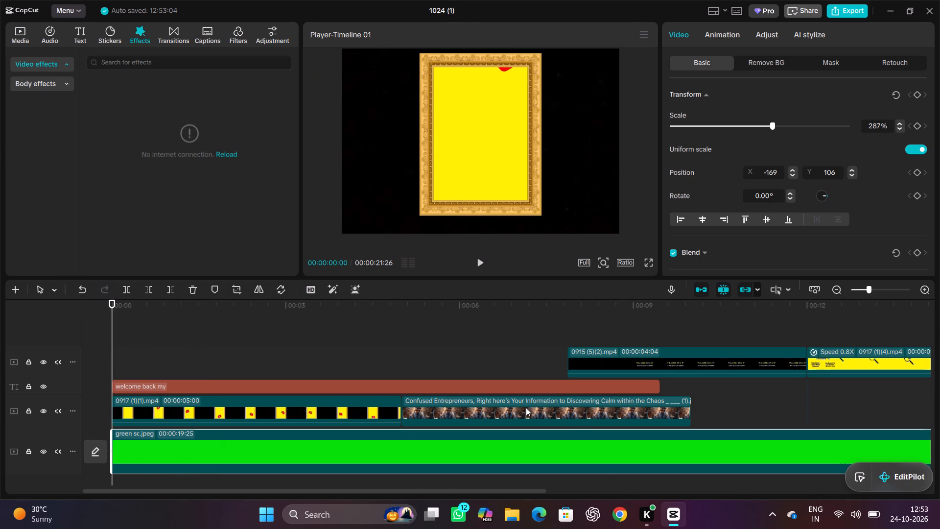